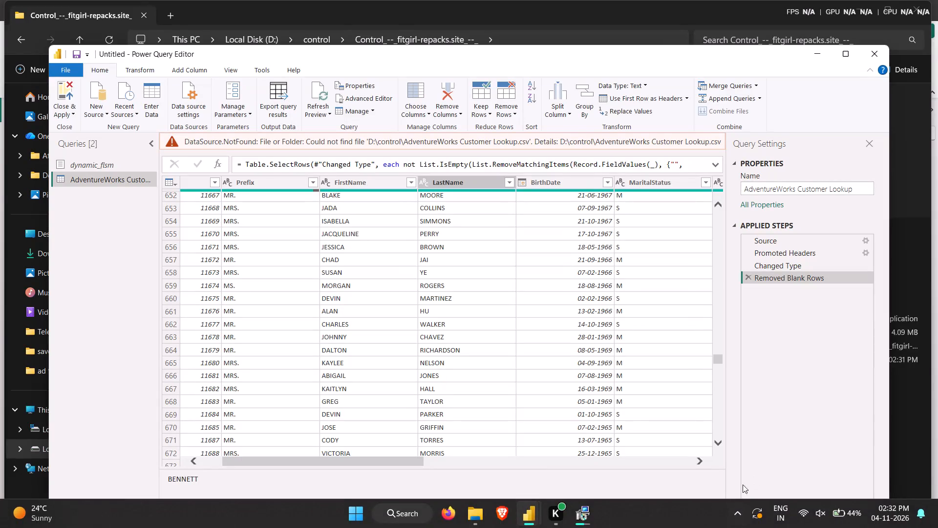
Check the progress of the CONTROL: Ultimate Edition installation and return to the Power Query Editor.
click(582, 527)
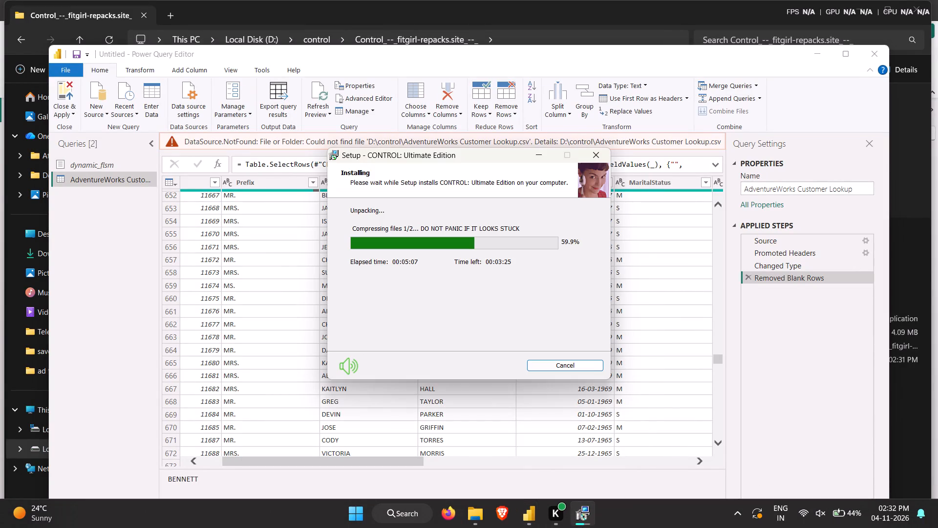
click(582, 527)
click(582, 527)
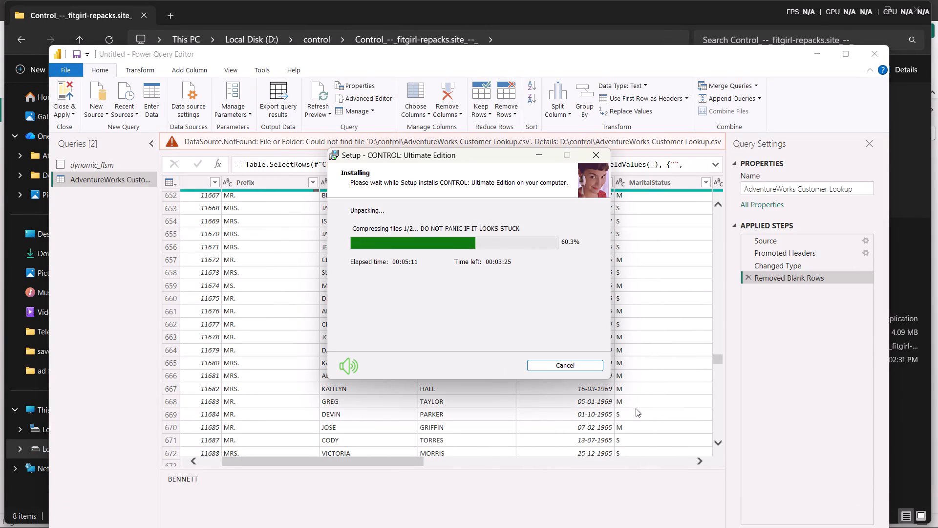
click(668, 527)
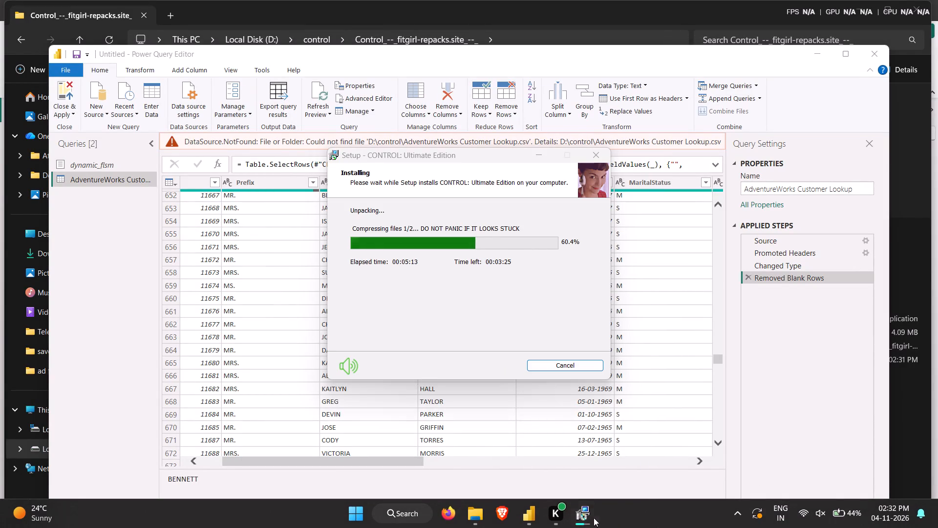
click(589, 518)
click(589, 518)
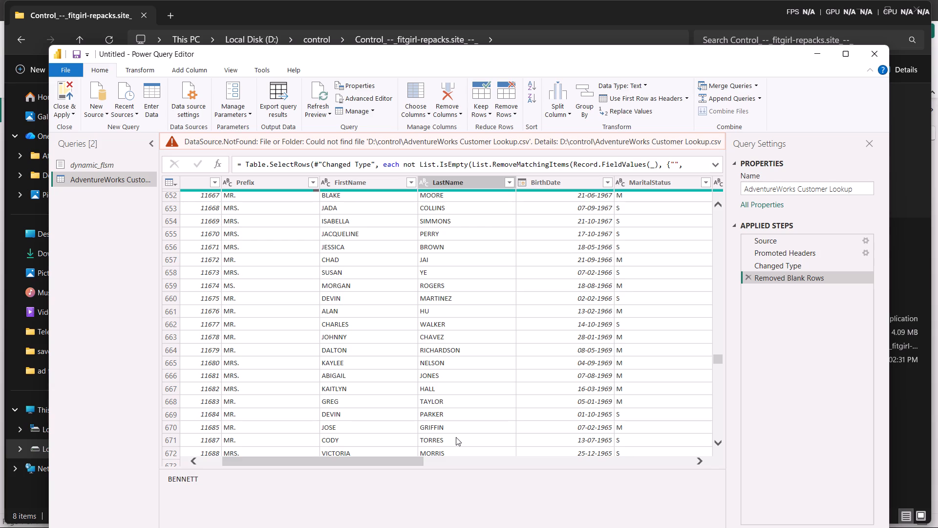
Maximize the Power Query Editor window.
click(843, 46)
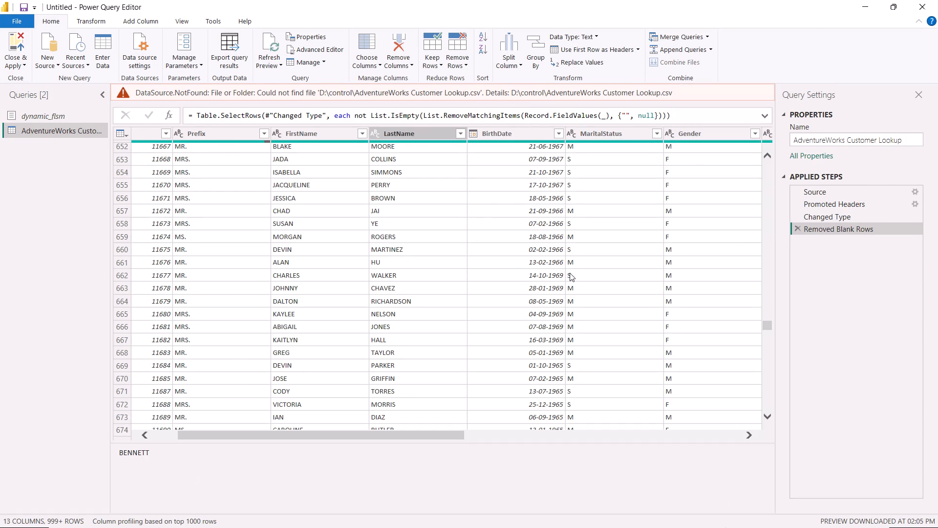
Examine the values offered by the Gender column's filter in the AdventureWorks Customer Lookup query, without applying a filter.
scroll(639, 233, up, 1)
click(719, 136)
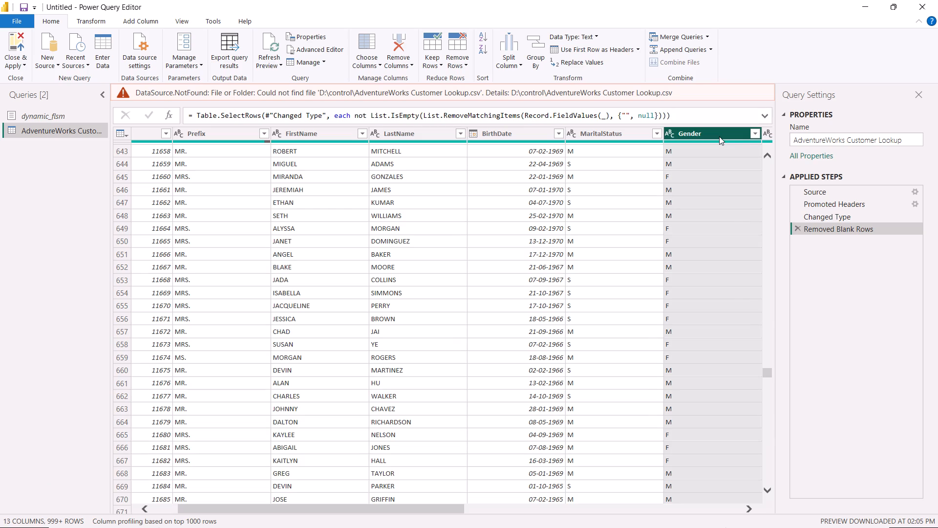
click(751, 134)
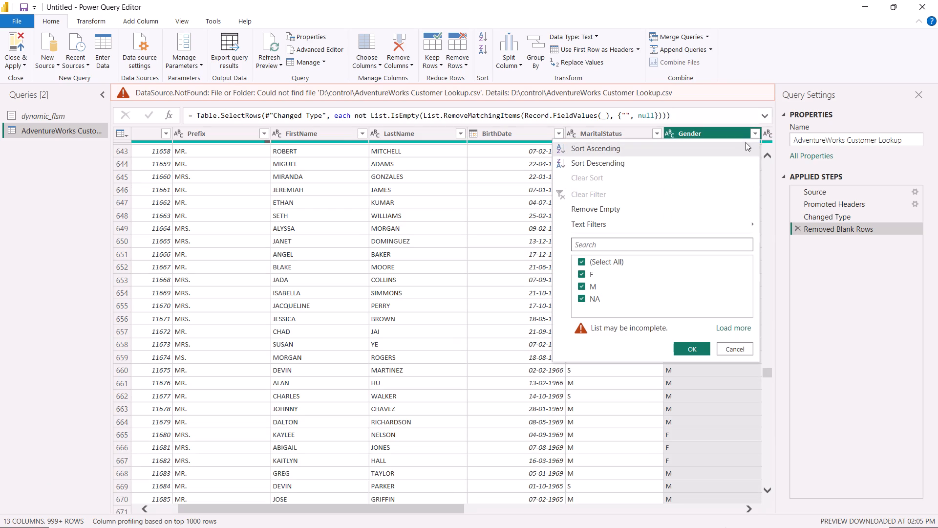
click(596, 278)
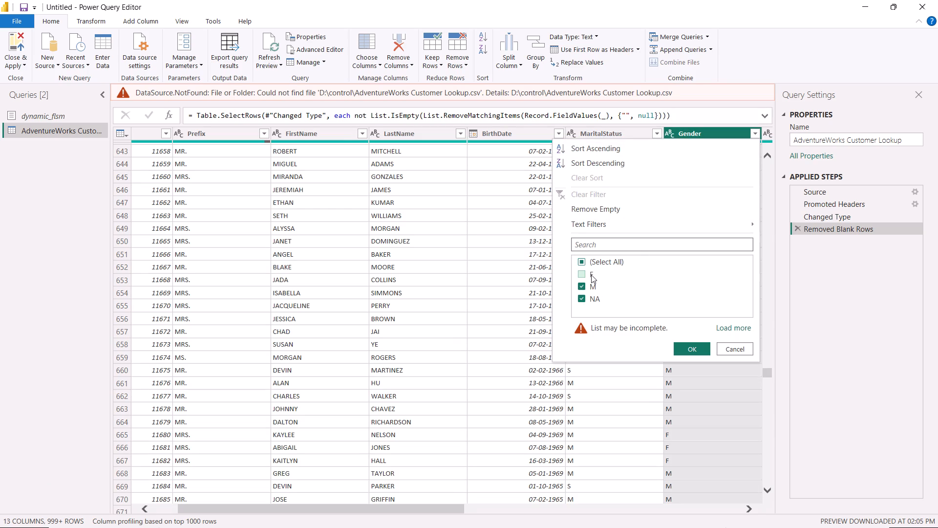
click(588, 276)
triple_click(589, 275)
click(589, 275)
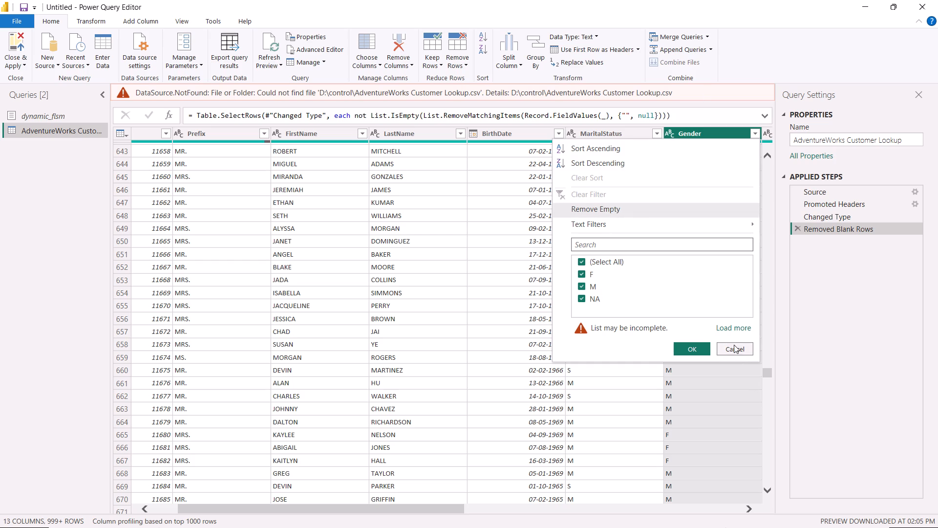
click(743, 229)
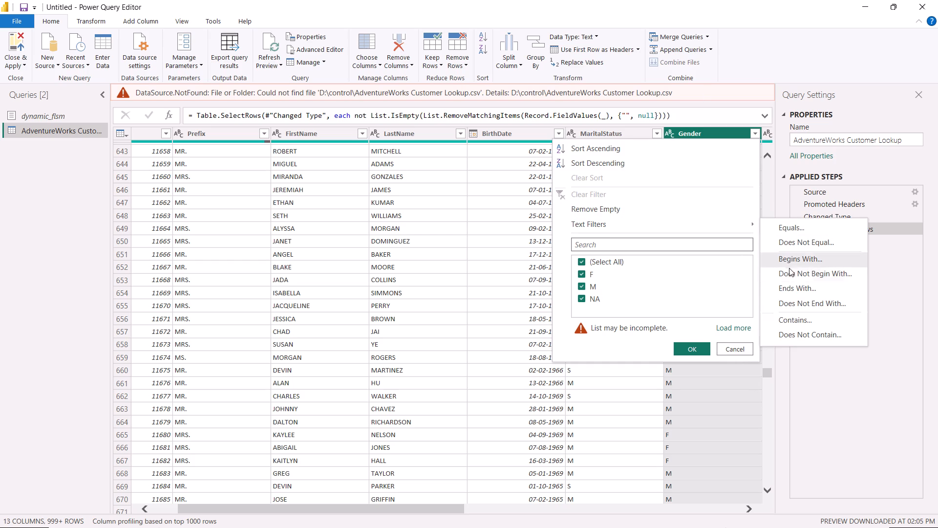
click(738, 350)
Examine the Gender column's filter values again along with its text filter conditions, leaving the filter unapplied.
click(752, 134)
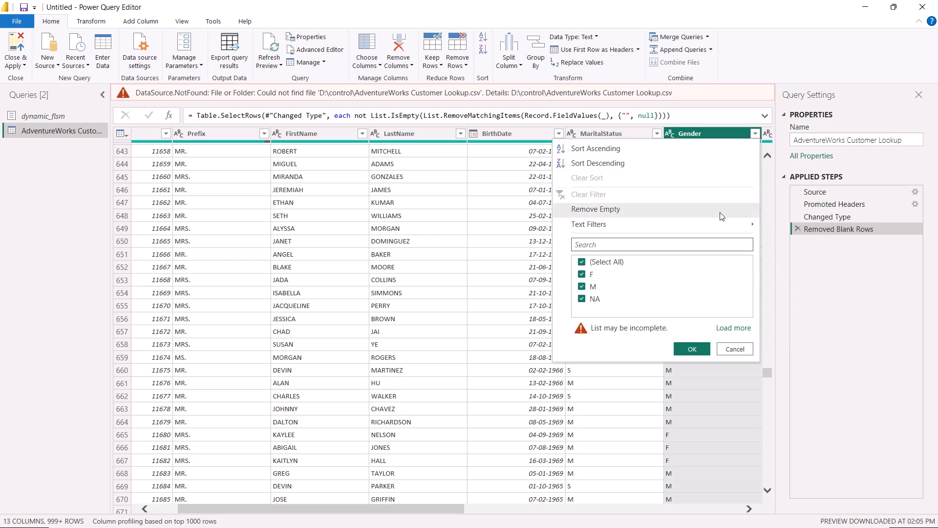
click(719, 224)
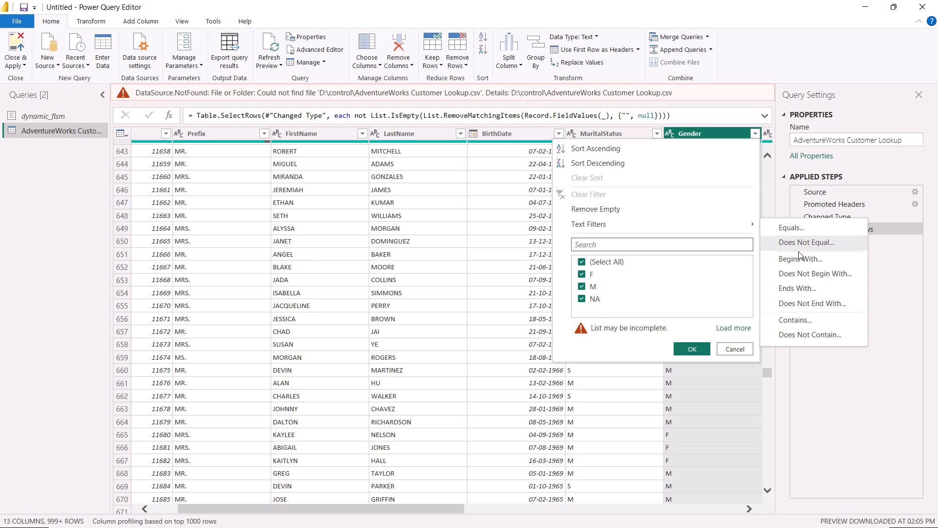
click(597, 292)
click(592, 287)
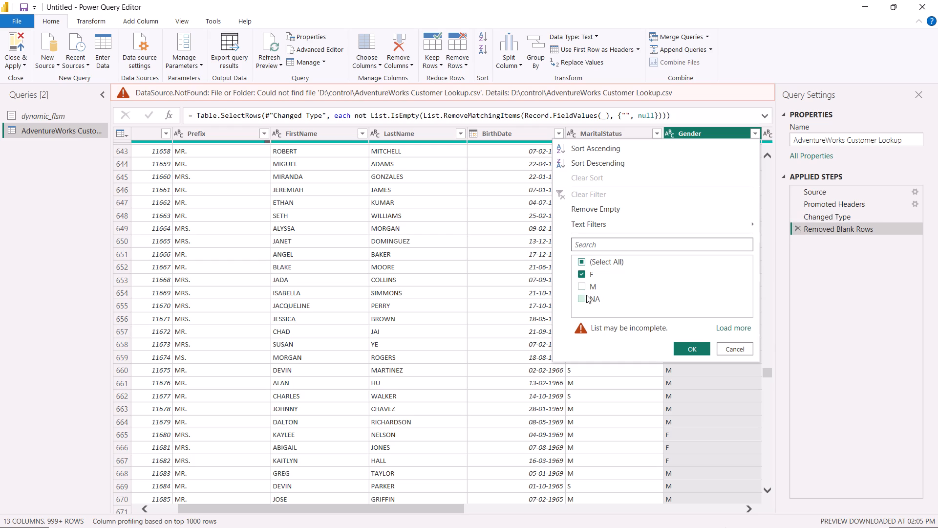
click(586, 296)
click(586, 291)
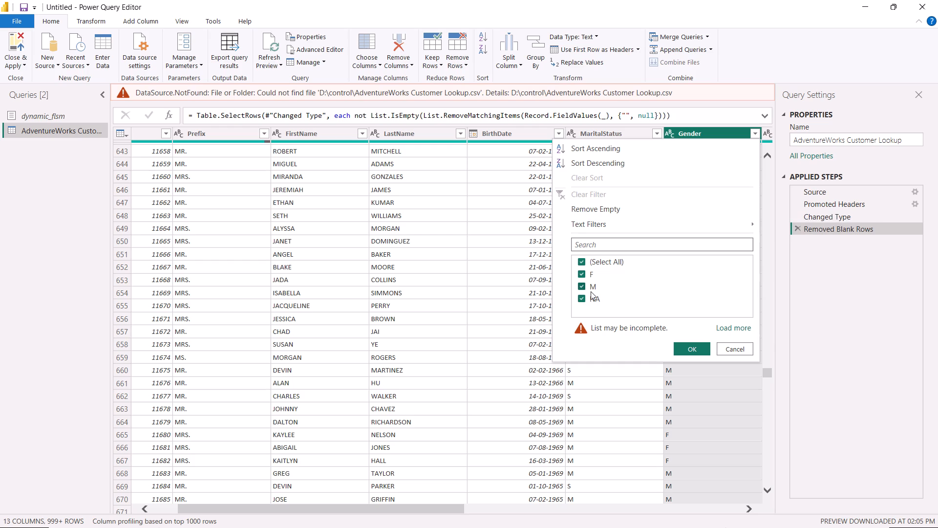
right_click(591, 291)
right_click(593, 286)
click(690, 222)
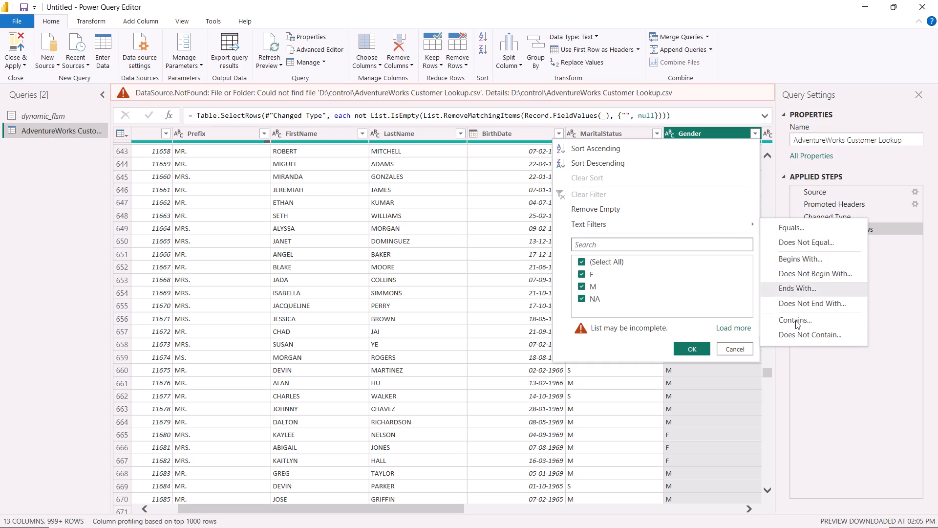
click(724, 349)
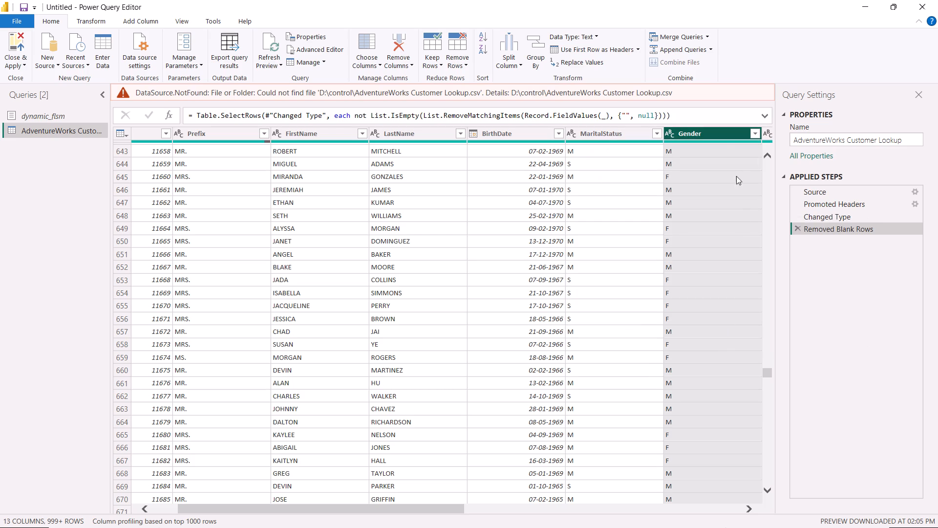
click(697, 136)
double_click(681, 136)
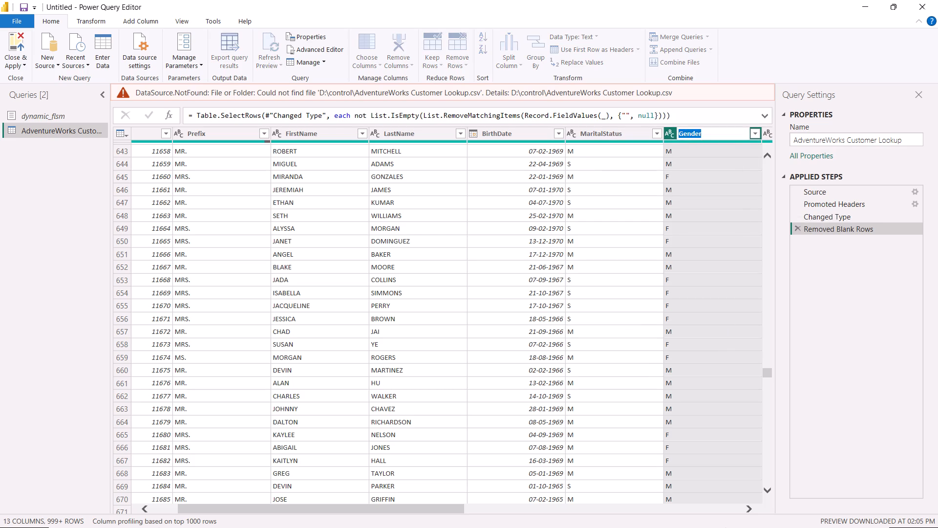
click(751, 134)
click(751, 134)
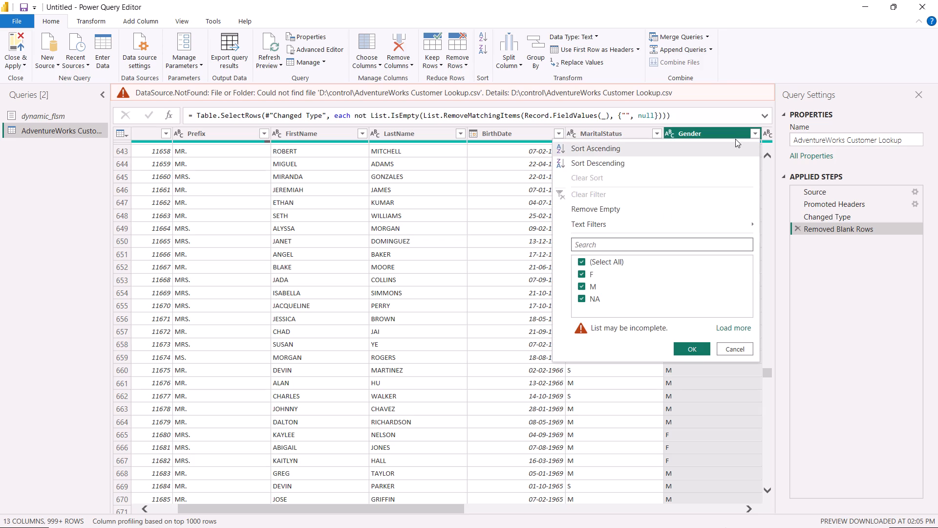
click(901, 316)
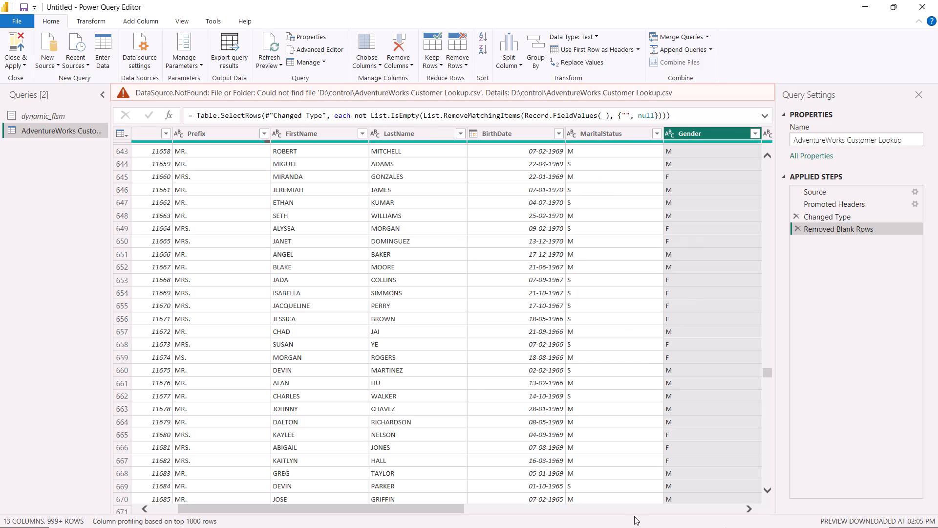
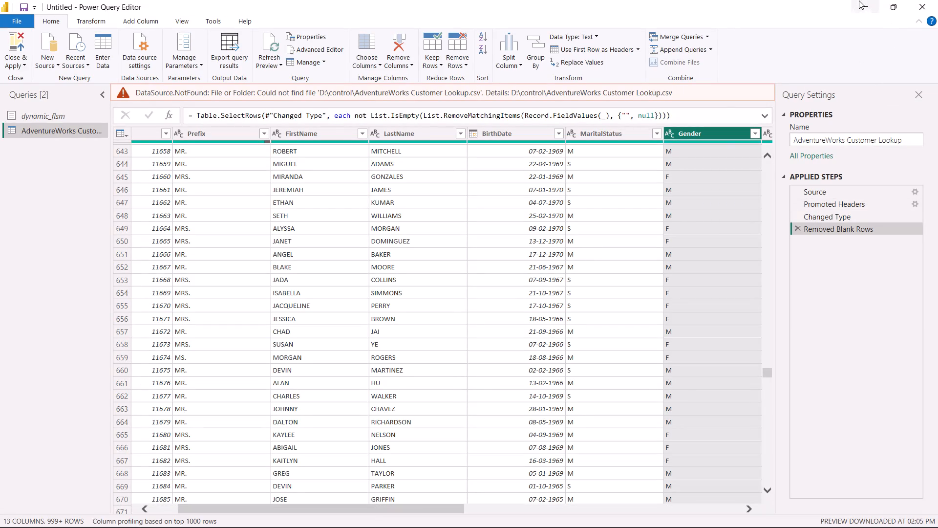
Switch to File Explorer and delete all four files in the ad folder inside c++ new.
click(477, 517)
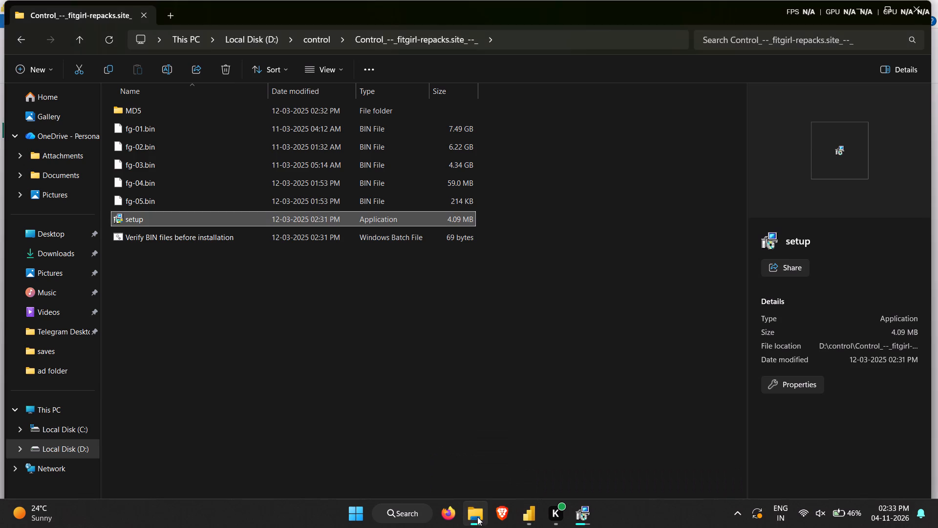
click(477, 517)
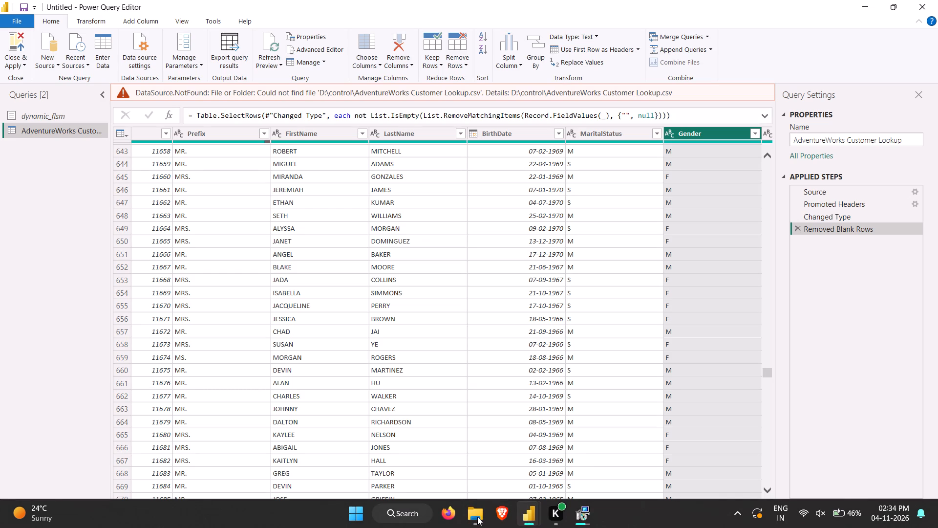
click(477, 517)
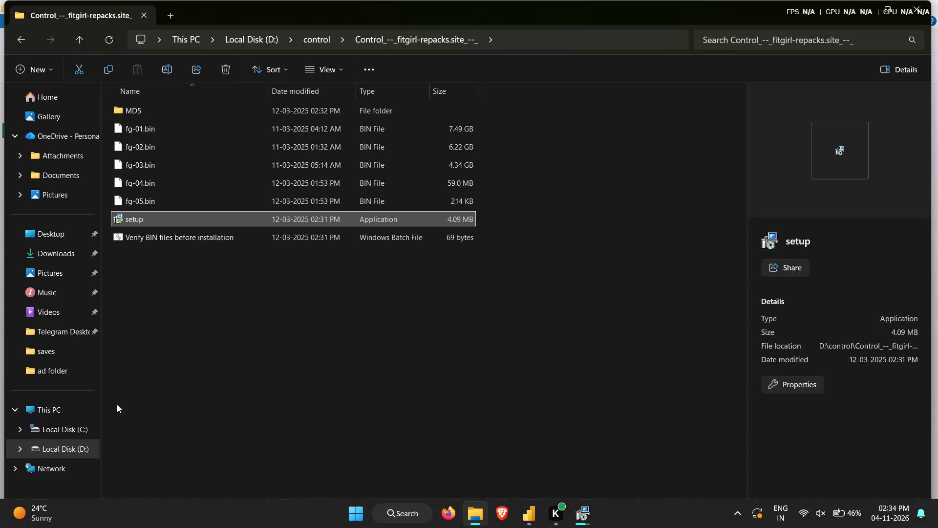
click(58, 360)
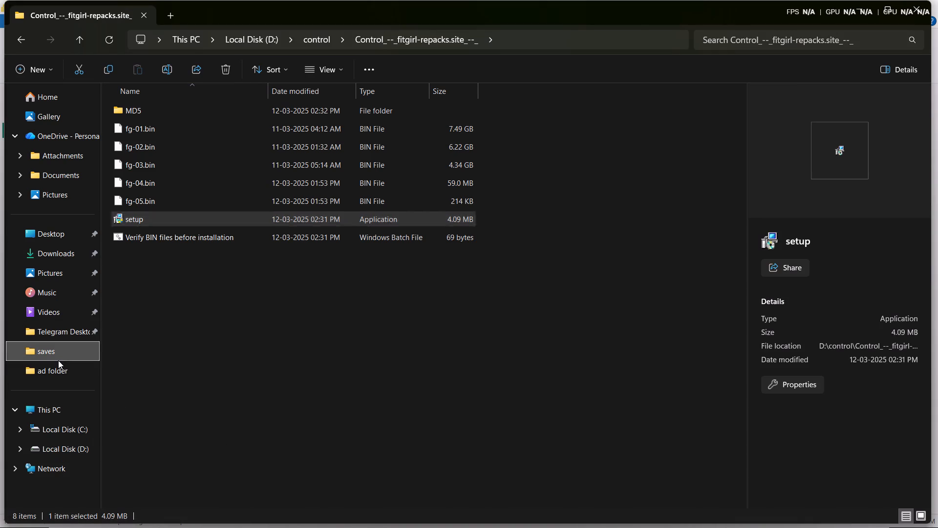
click(57, 364)
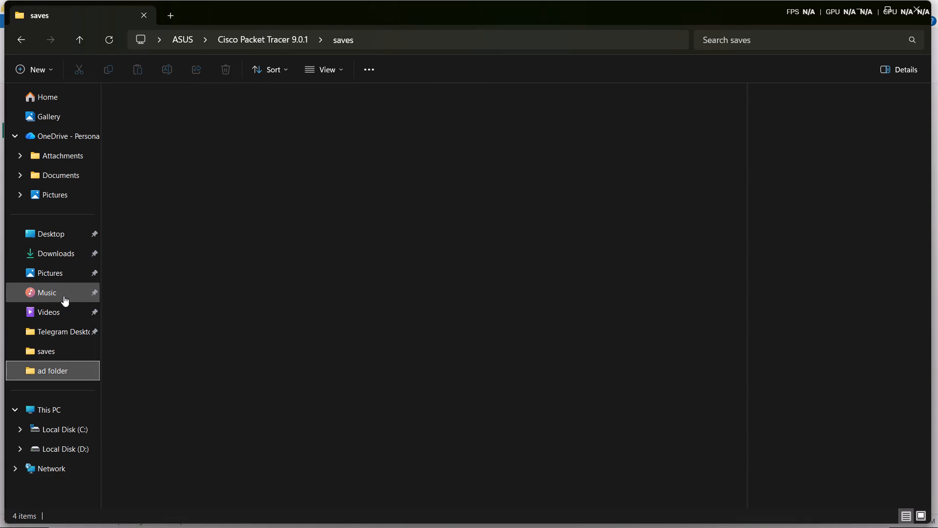
click(62, 255)
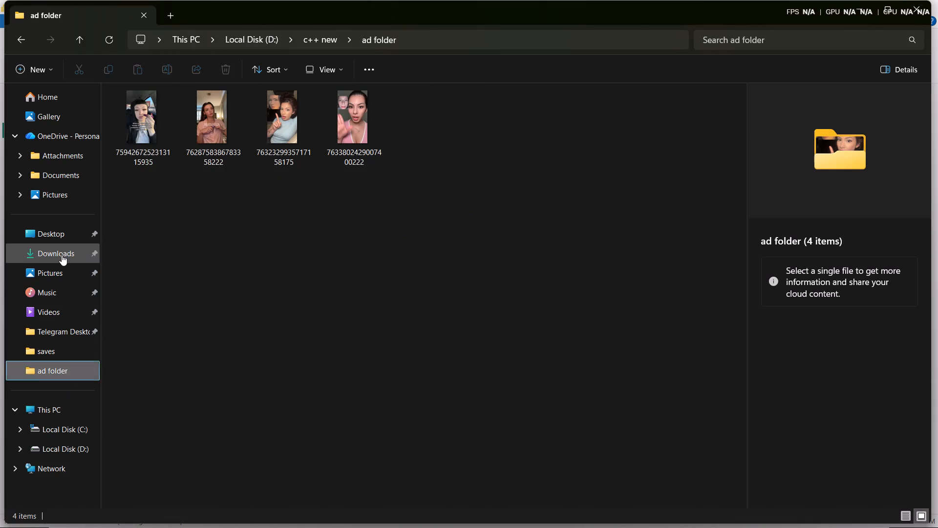
right_click(61, 374)
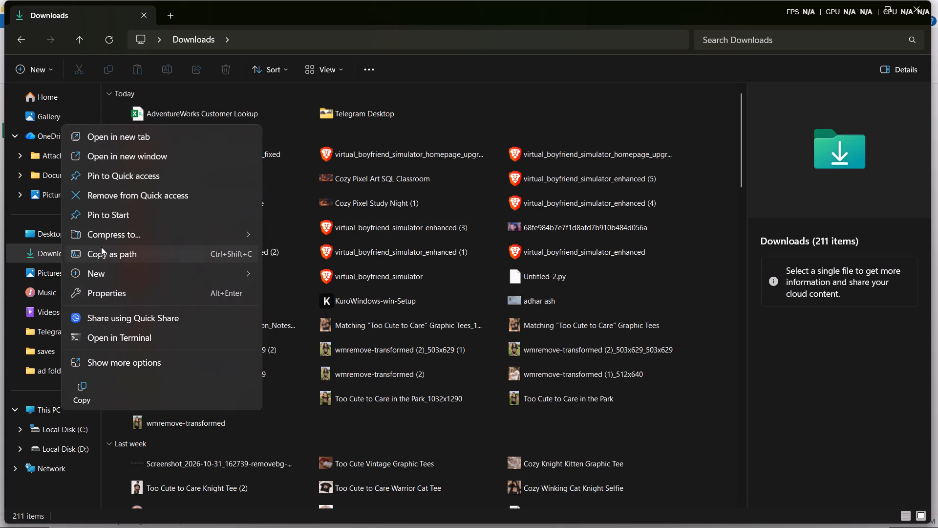
click(471, 64)
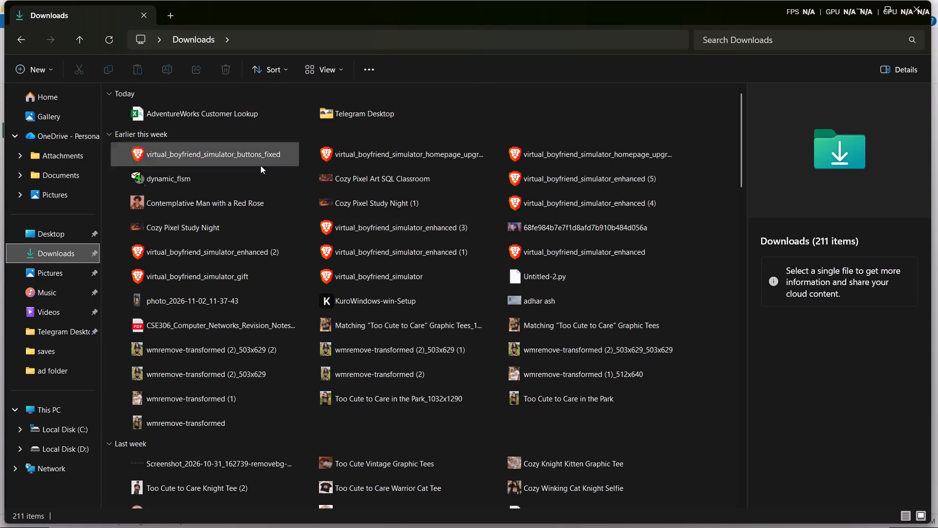
click(63, 378)
drag(289, 274, 137, 117)
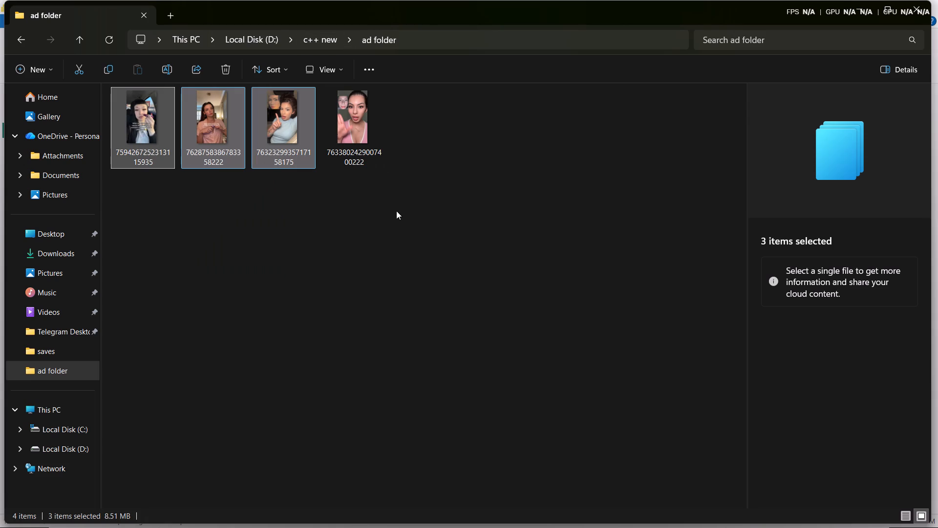
drag(398, 212, 149, 112)
click(227, 75)
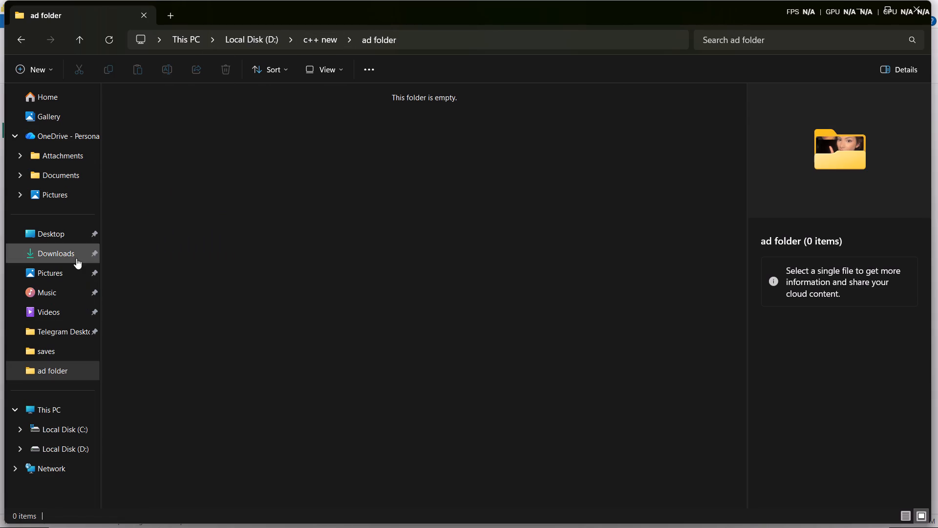
Check the progress of the CONTROL: Ultimate Edition installation repeatedly, returning to the Power Query Editor each time.
click(583, 516)
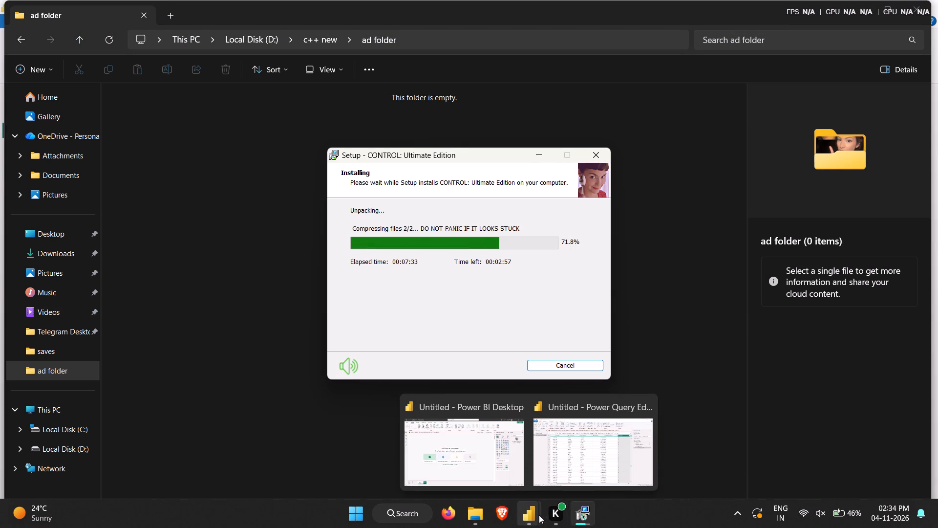
click(578, 461)
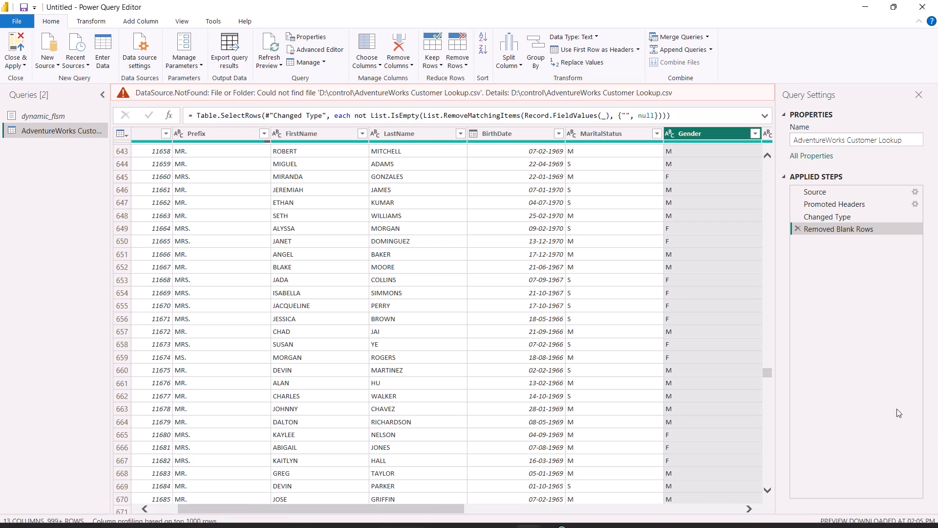
click(579, 522)
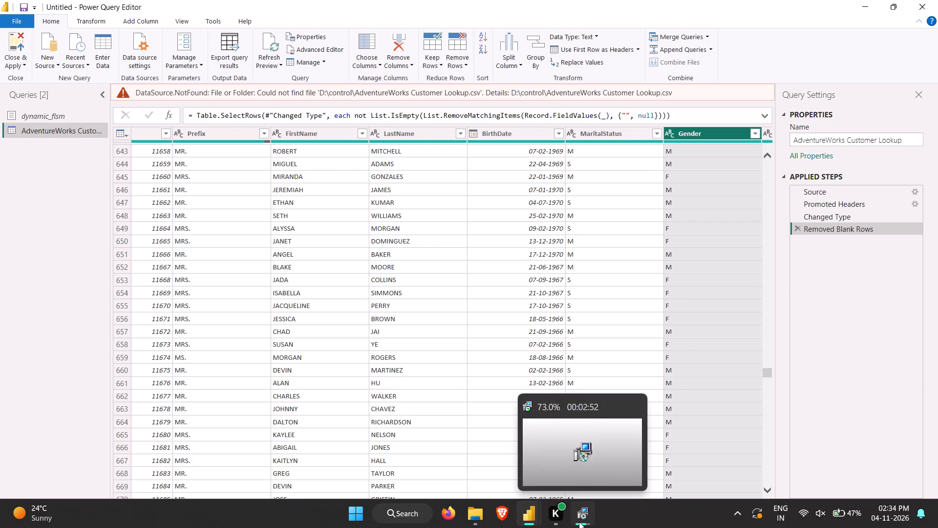
click(579, 522)
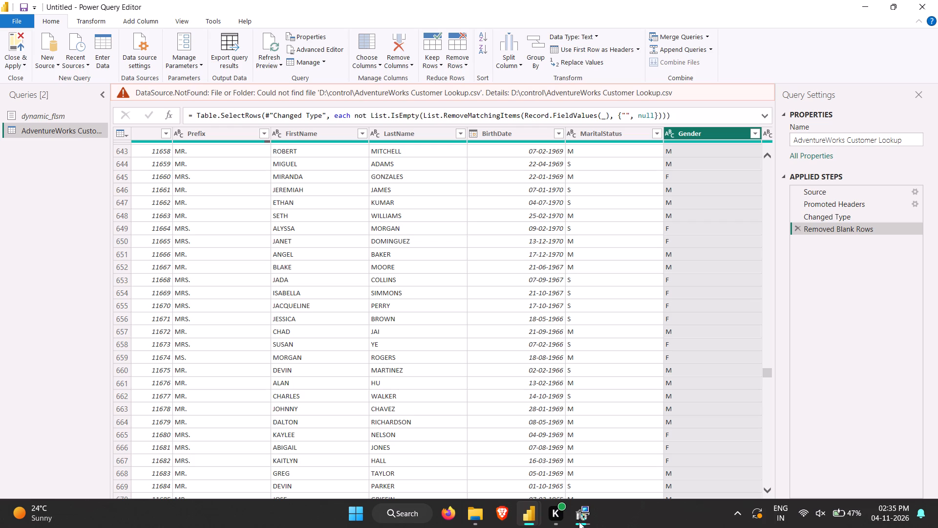
click(580, 517)
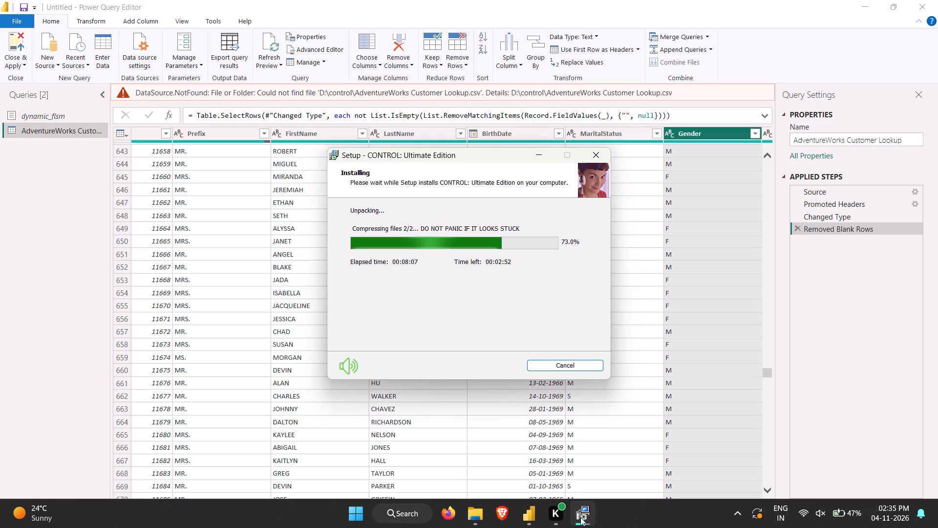
click(810, 352)
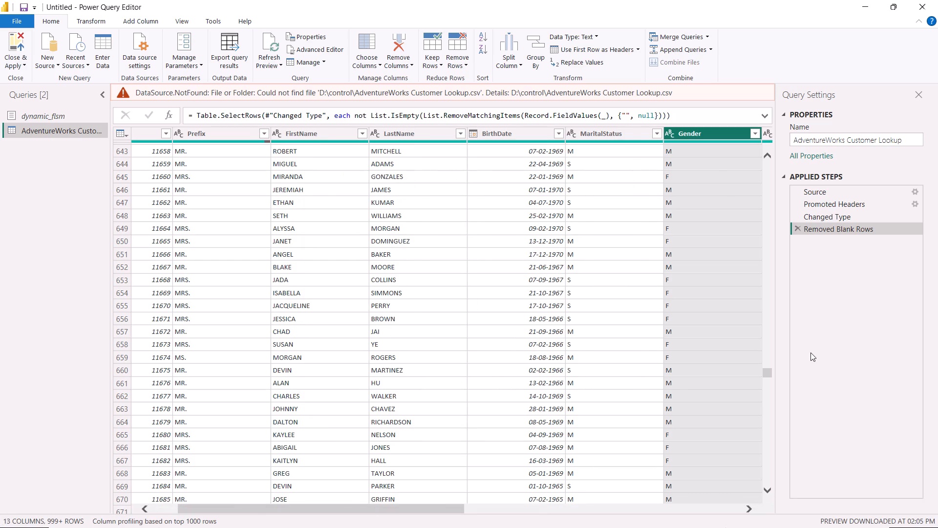
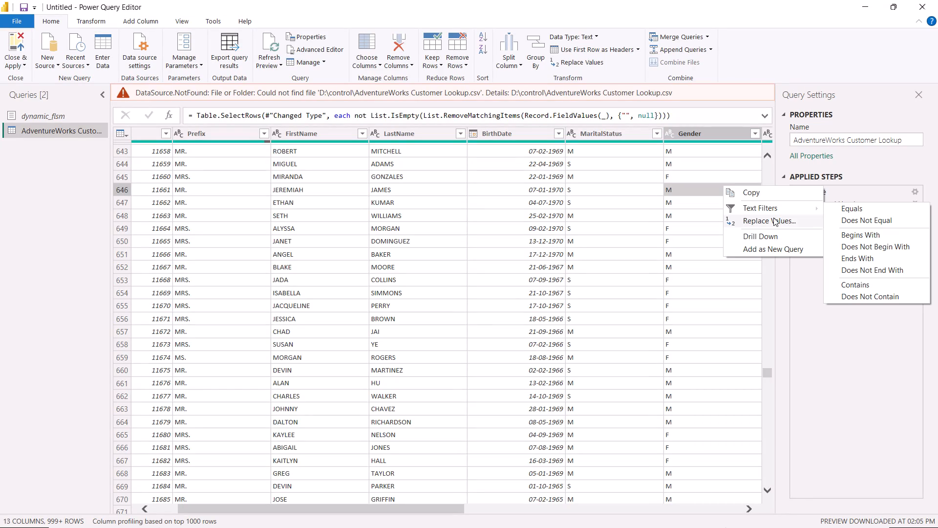
Dismiss the Gender cell's options and check the CONTROL: Ultimate Edition installation progress, returning to the Power Query Editor.
click(811, 365)
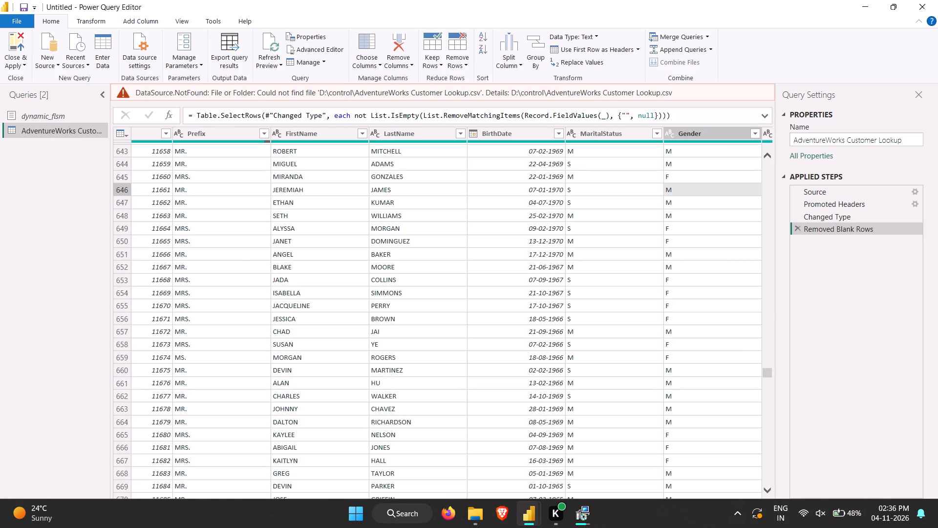
click(581, 515)
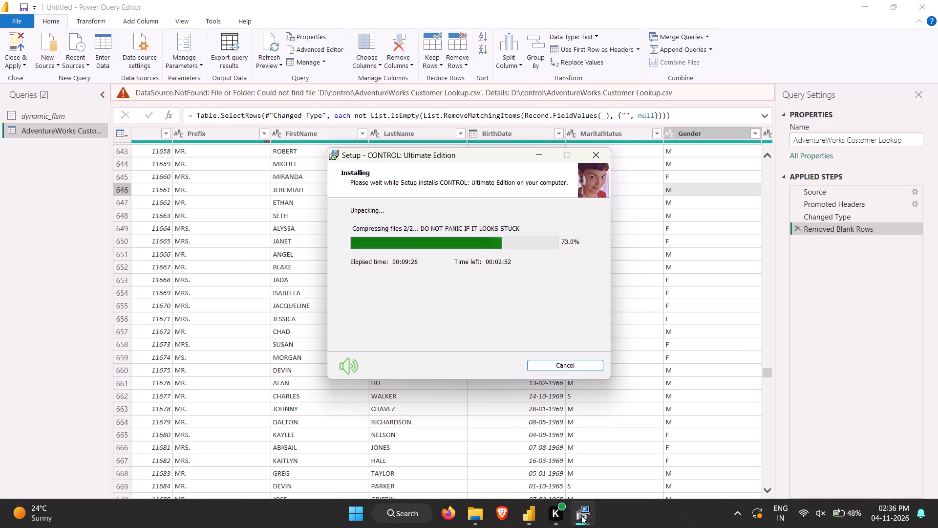
click(831, 344)
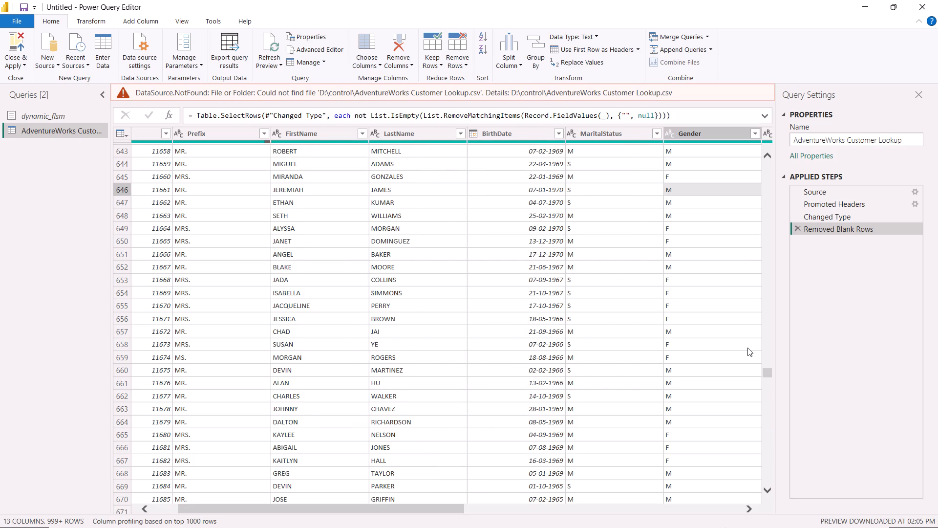
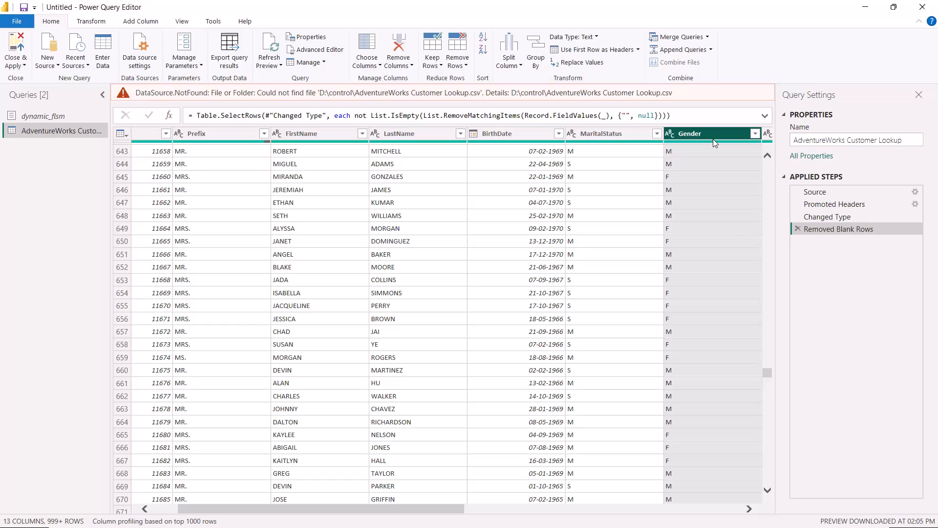
Examine the Gender column's available operations and its filter values, loading more of the value list, and leave the filter unchanged.
right_click(713, 139)
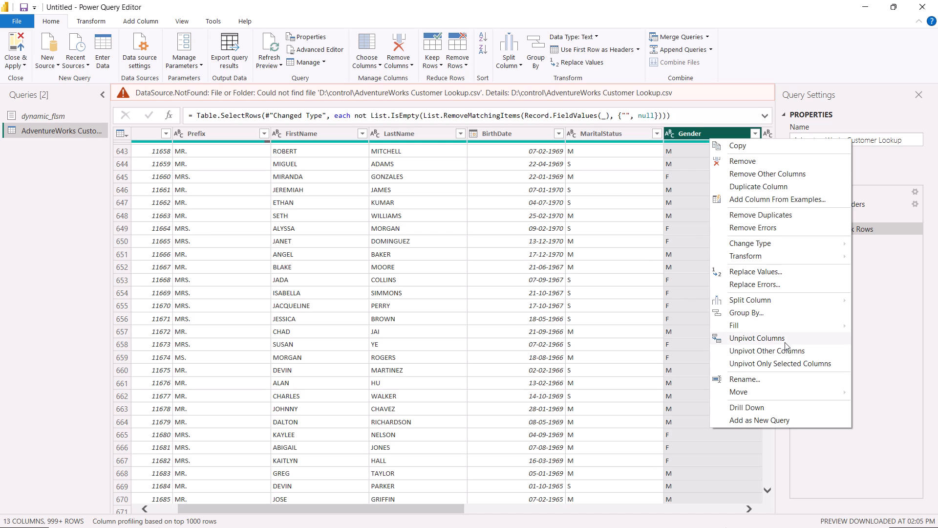
click(900, 252)
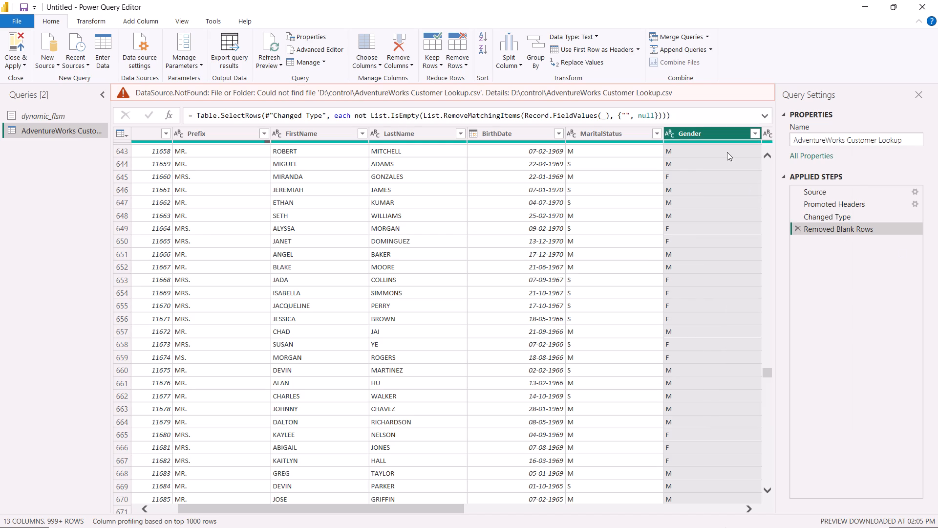
click(727, 152)
double_click(721, 151)
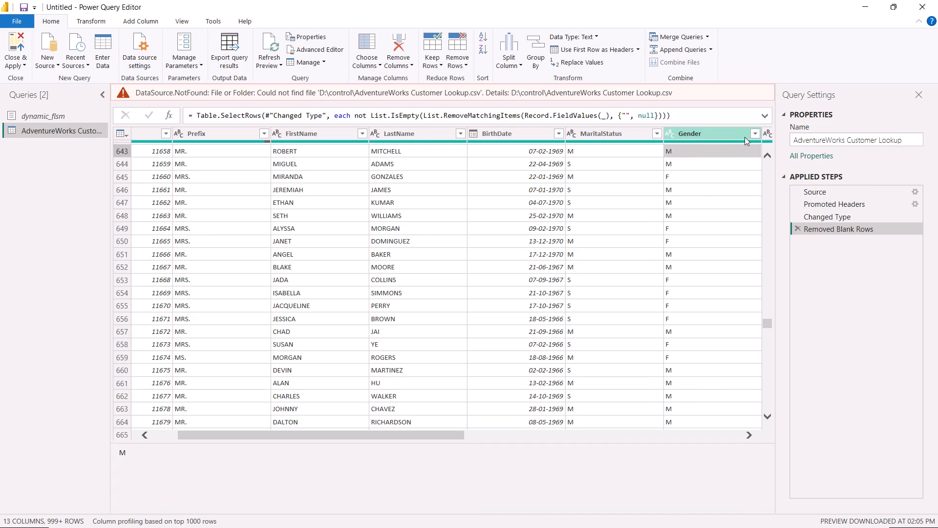
click(748, 136)
click(752, 135)
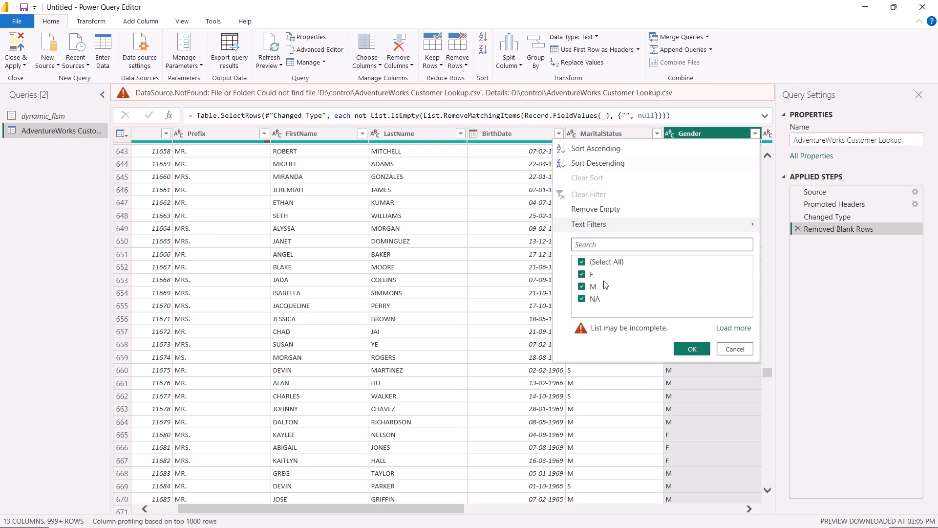
click(726, 321)
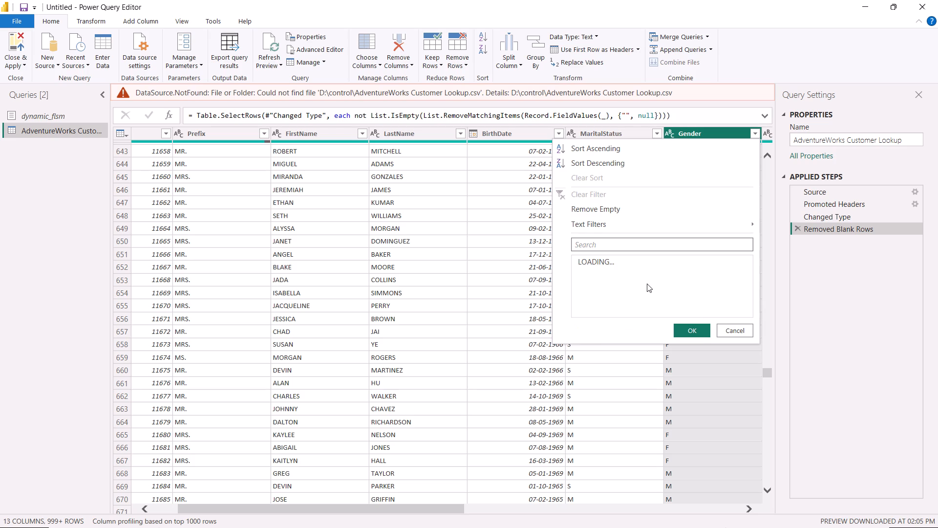
click(741, 324)
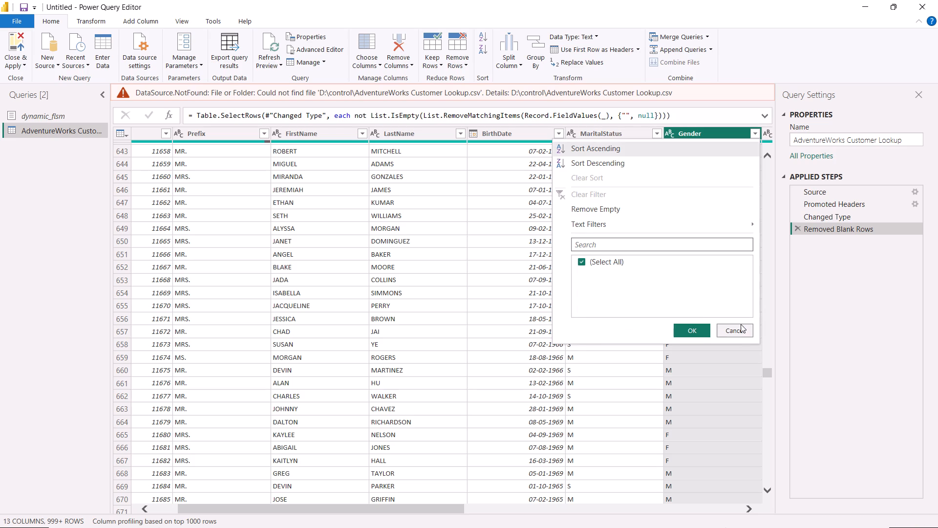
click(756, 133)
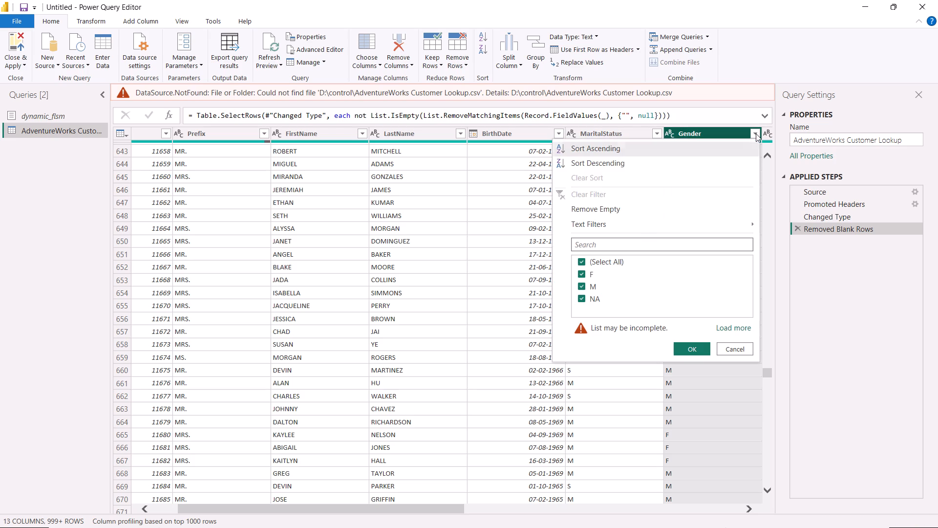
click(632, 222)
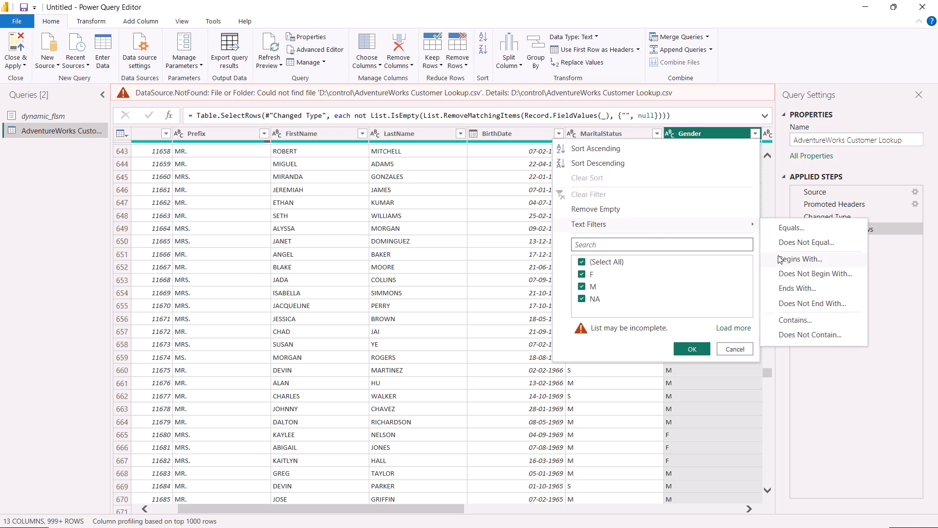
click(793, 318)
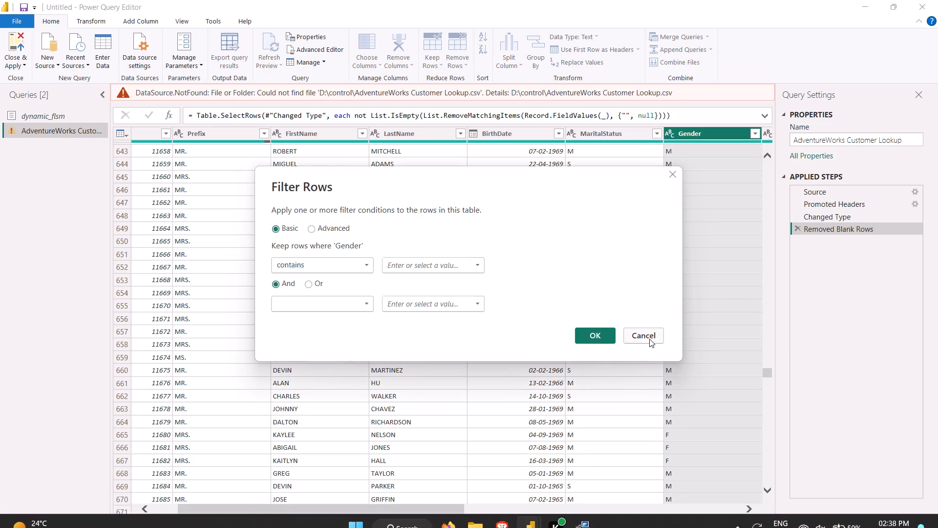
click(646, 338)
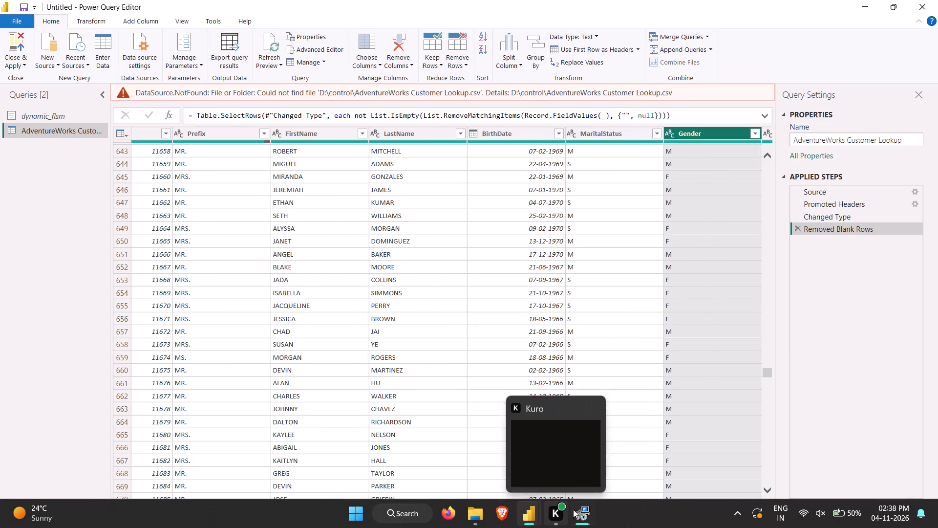
Check the CONTROL: Ultimate Edition installer's progress.
click(576, 510)
click(576, 510)
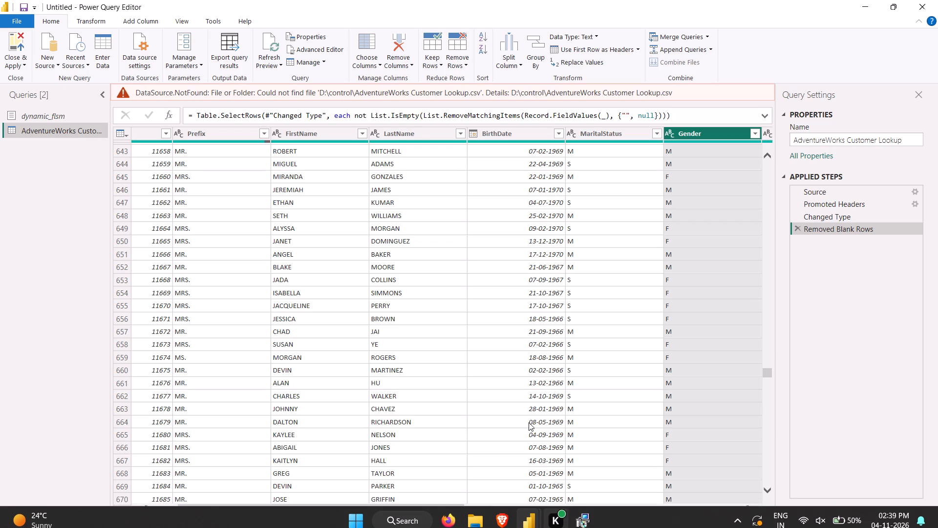
Return to the Power Query Editor and view the options for a MaritalStatus cell and for the whole MaritalStatus column.
click(612, 219)
right_click(612, 219)
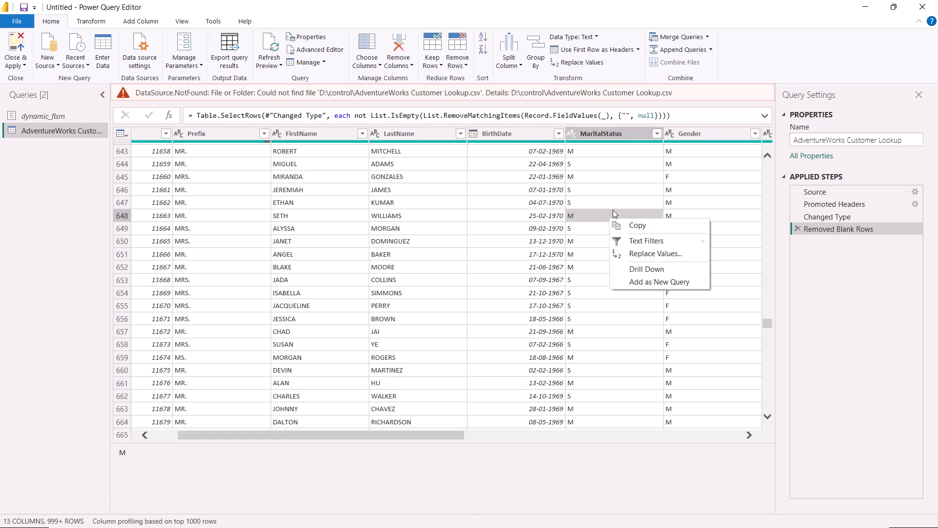
click(615, 134)
right_click(615, 134)
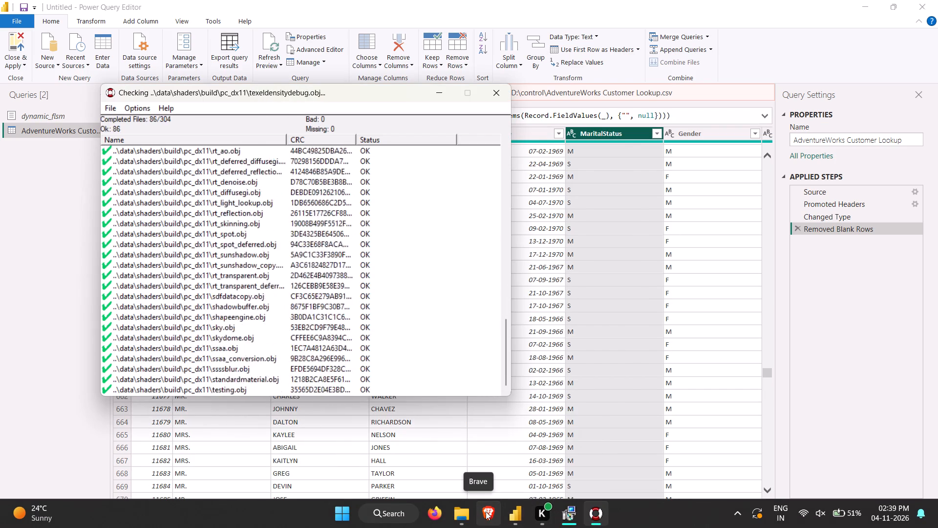
Switch to Brave and close the window showing the CONTROL: Ultimate Edition repack page.
click(488, 511)
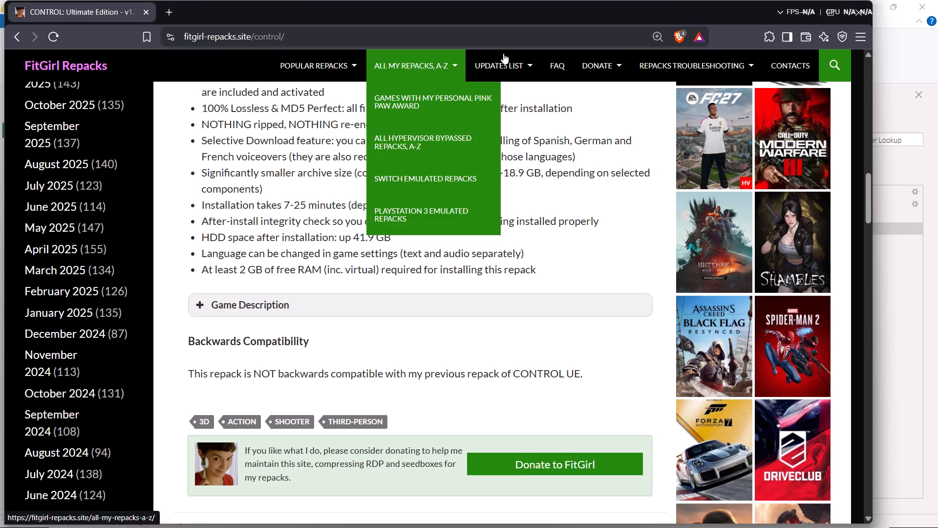
click(857, 11)
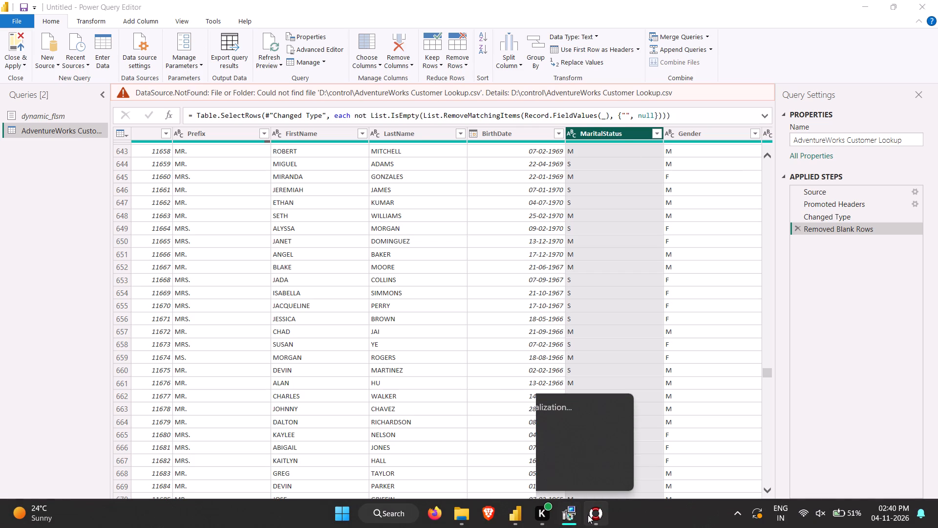
Check the QuickSFV file verification of the CONTROL: Ultimate Edition installation.
click(588, 515)
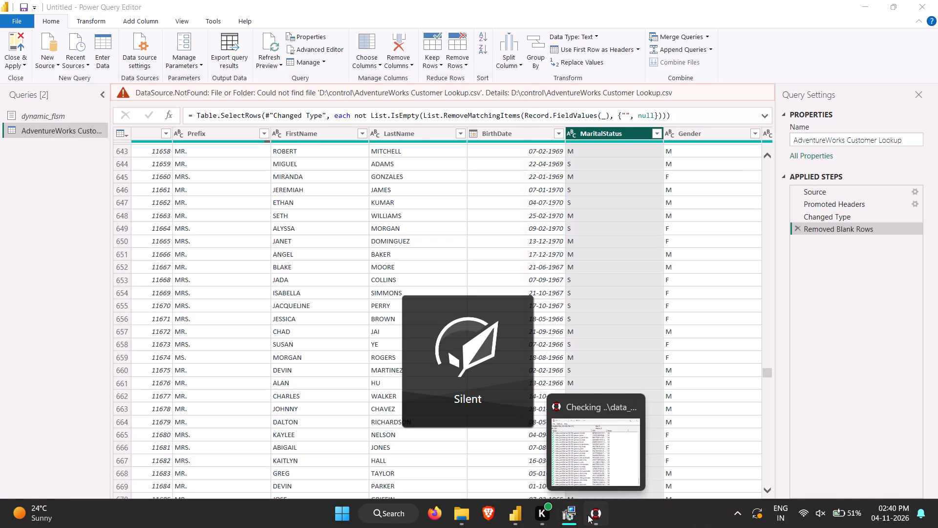
click(588, 515)
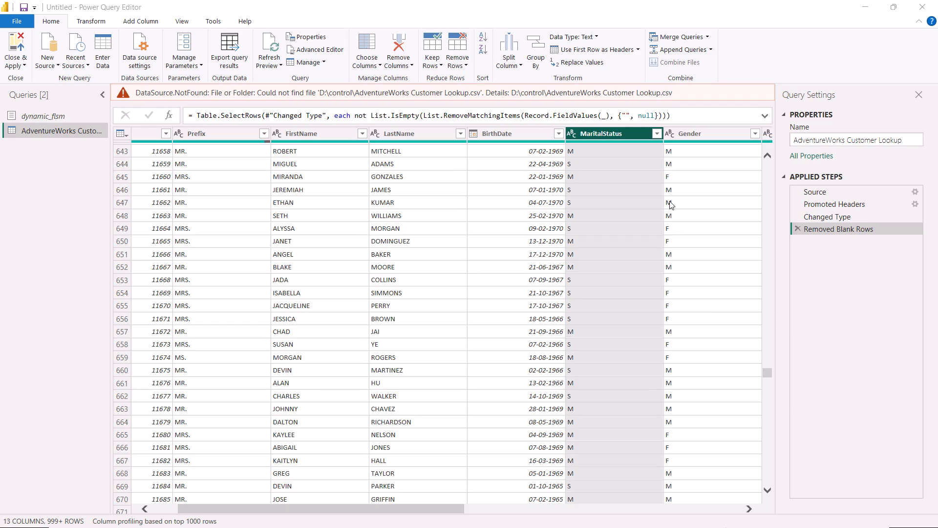
Return to the Power Query Editor and examine the customer table's columns from EmailAddress to HomeOwner.
click(598, 184)
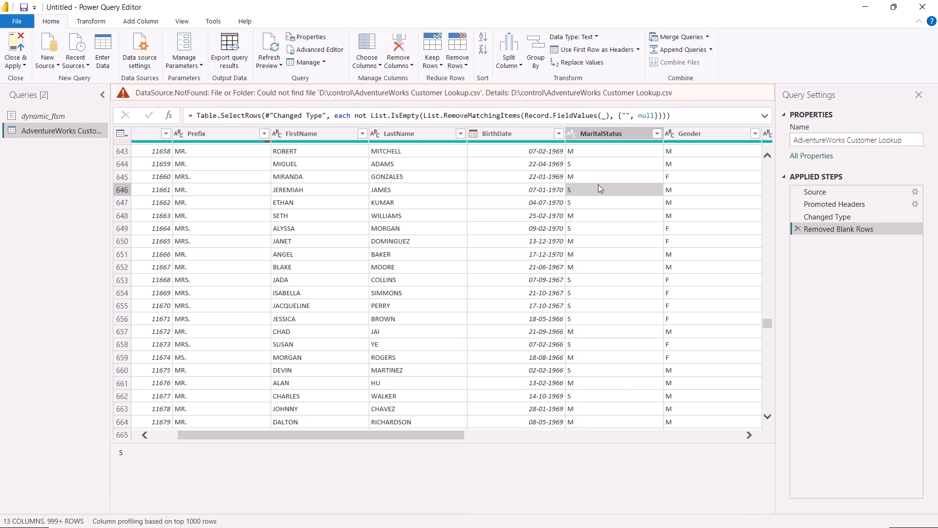
drag(423, 435, 683, 442)
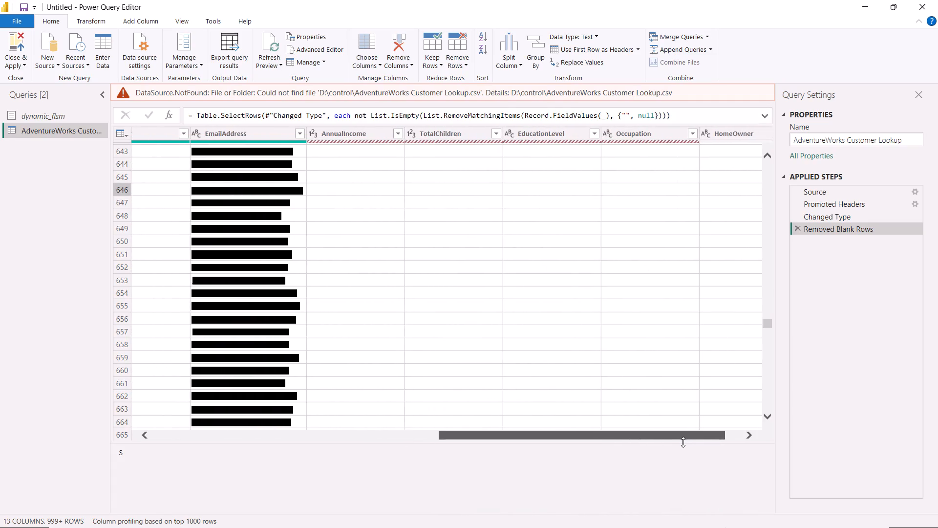
drag(683, 442, 682, 441)
click(510, 436)
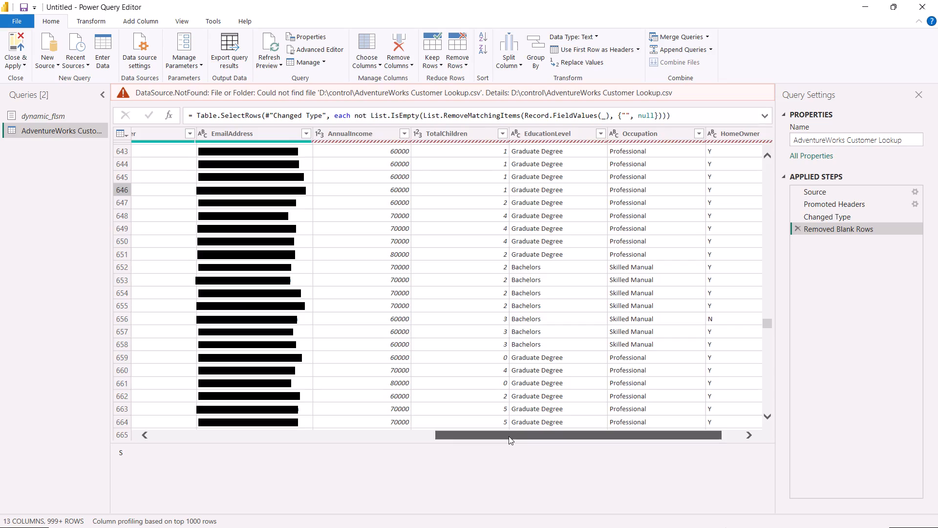
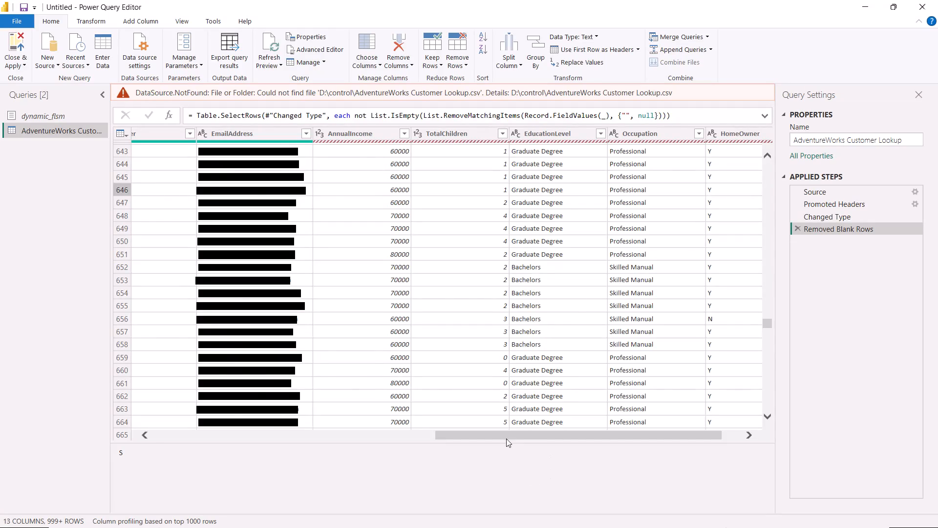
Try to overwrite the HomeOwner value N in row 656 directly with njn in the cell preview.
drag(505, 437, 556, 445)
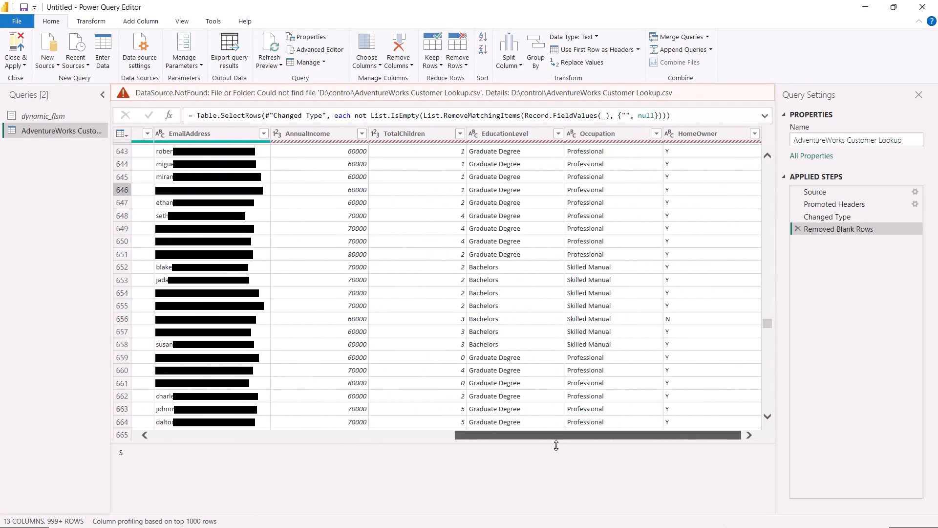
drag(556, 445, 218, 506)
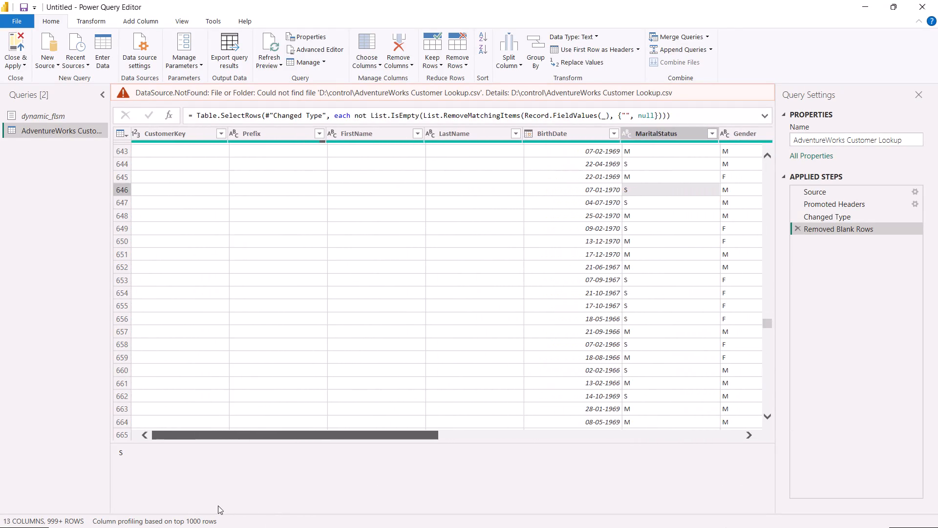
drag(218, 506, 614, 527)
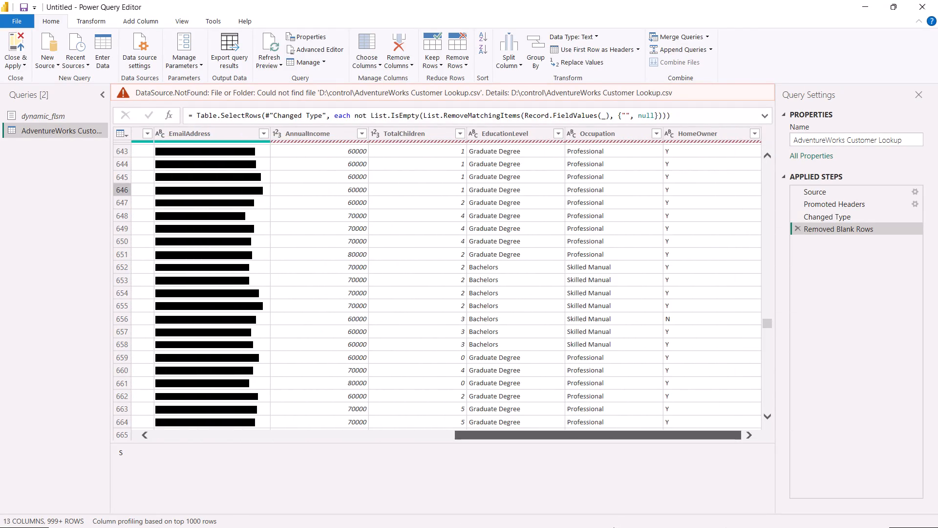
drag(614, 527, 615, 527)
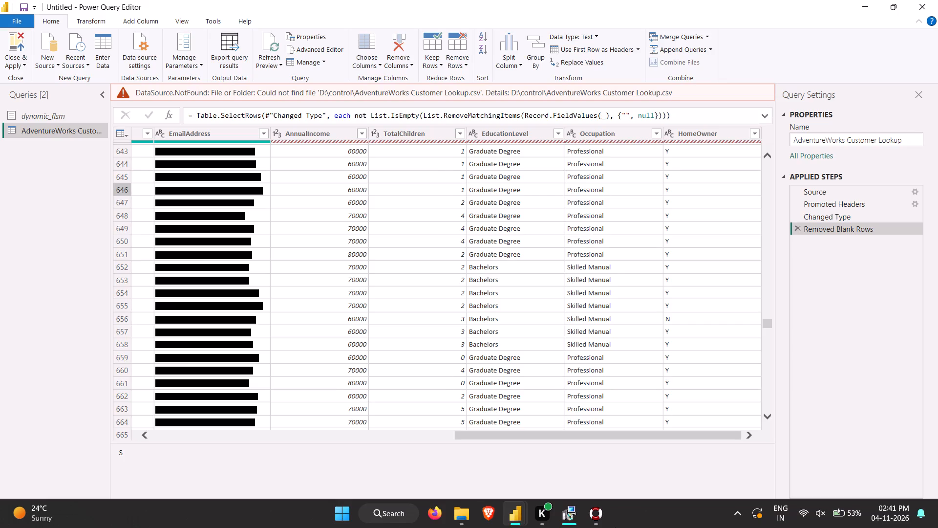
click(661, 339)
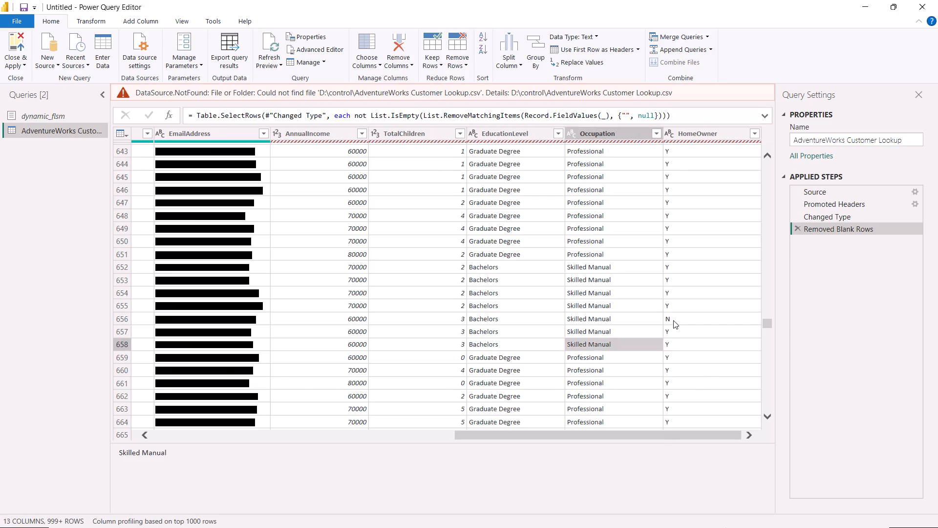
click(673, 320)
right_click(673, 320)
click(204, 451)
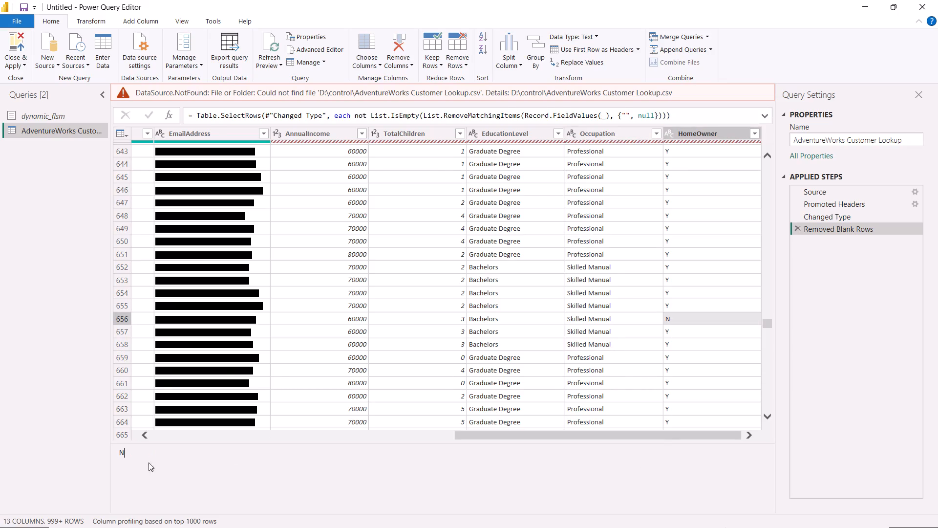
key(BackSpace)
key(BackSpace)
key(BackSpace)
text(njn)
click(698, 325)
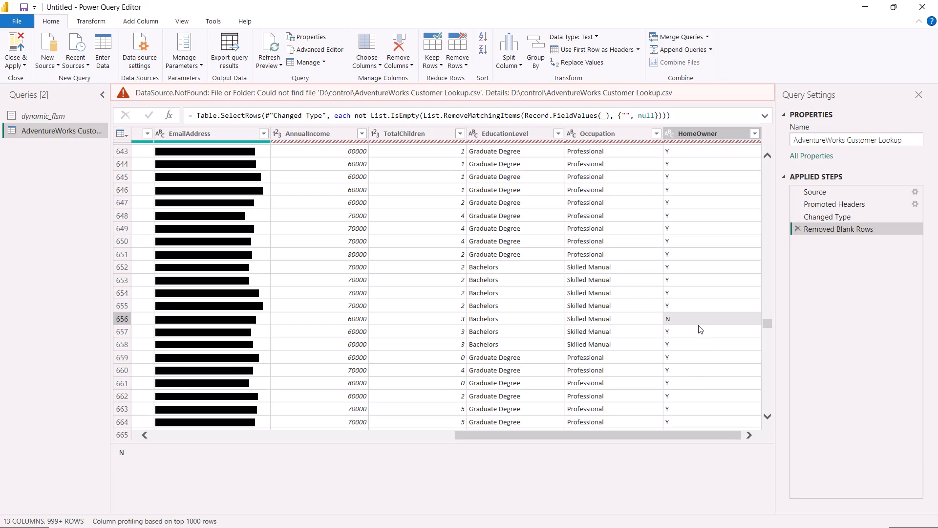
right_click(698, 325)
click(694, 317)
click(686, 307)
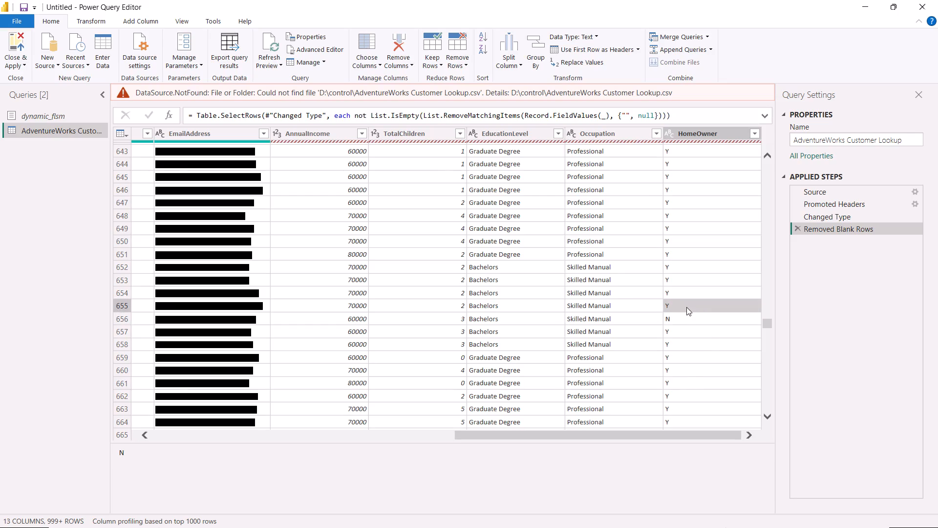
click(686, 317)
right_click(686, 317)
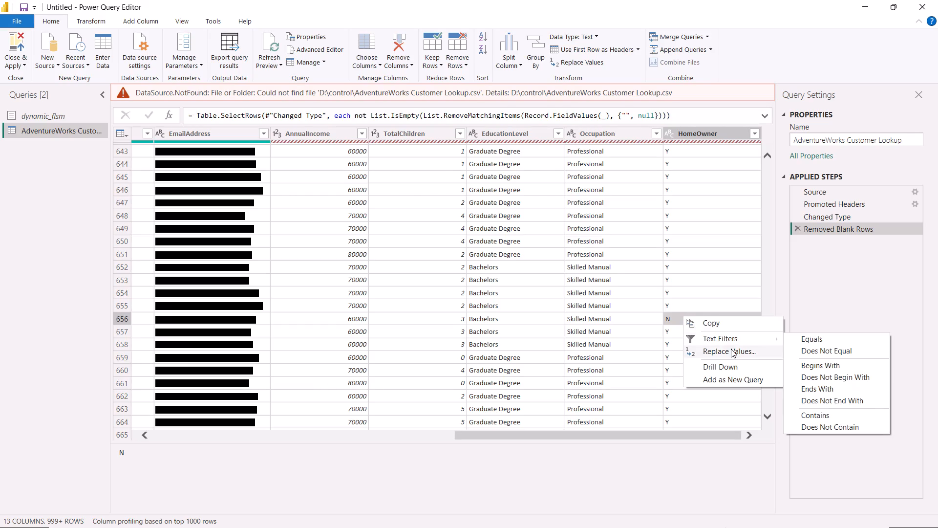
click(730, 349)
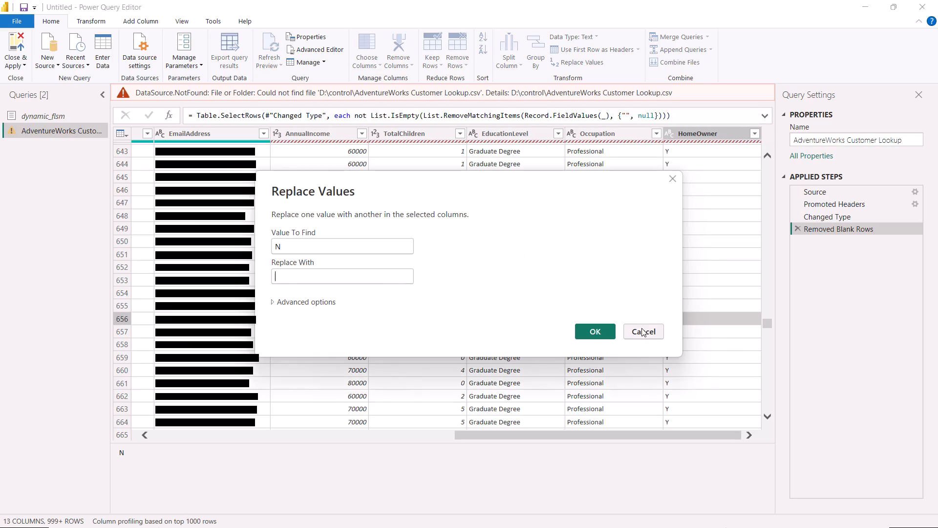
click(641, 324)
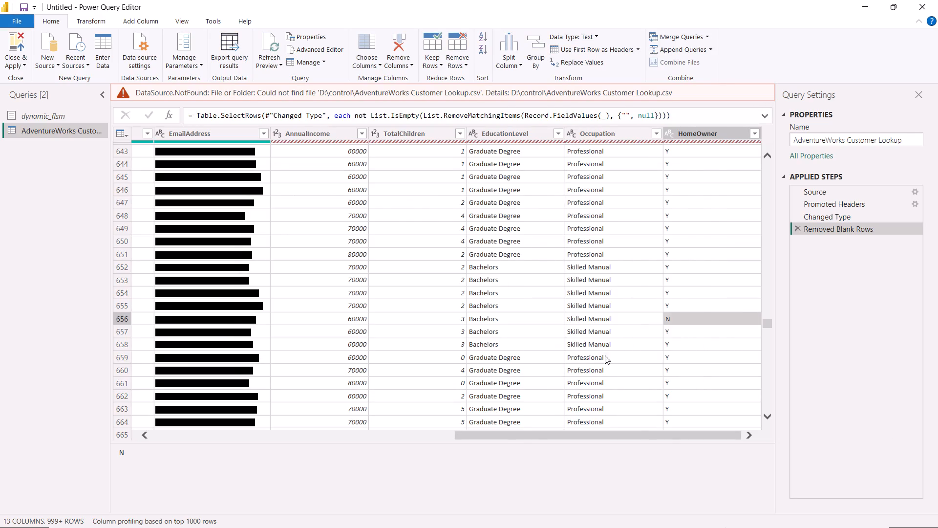
Replace the value M with male in the Gender column.
drag(517, 439, 118, 527)
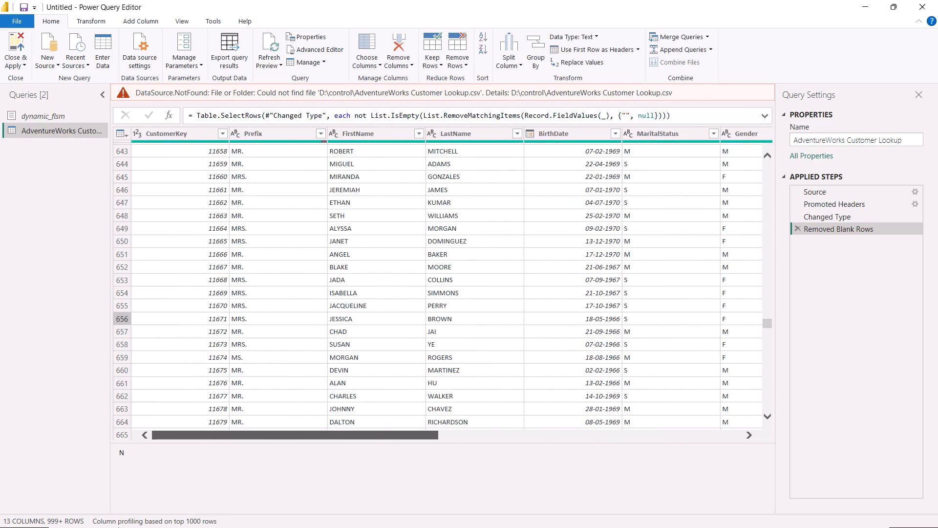
drag(118, 527, 153, 527)
click(727, 146)
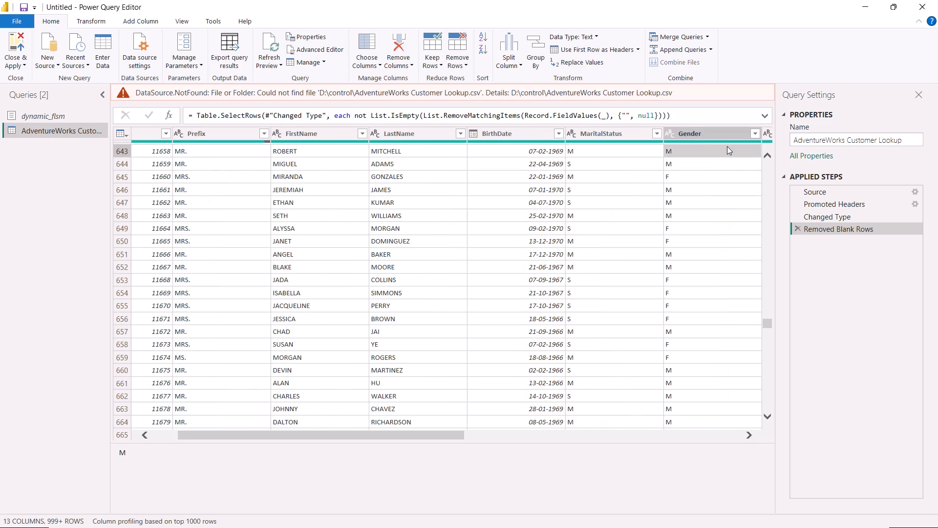
right_click(709, 155)
click(747, 193)
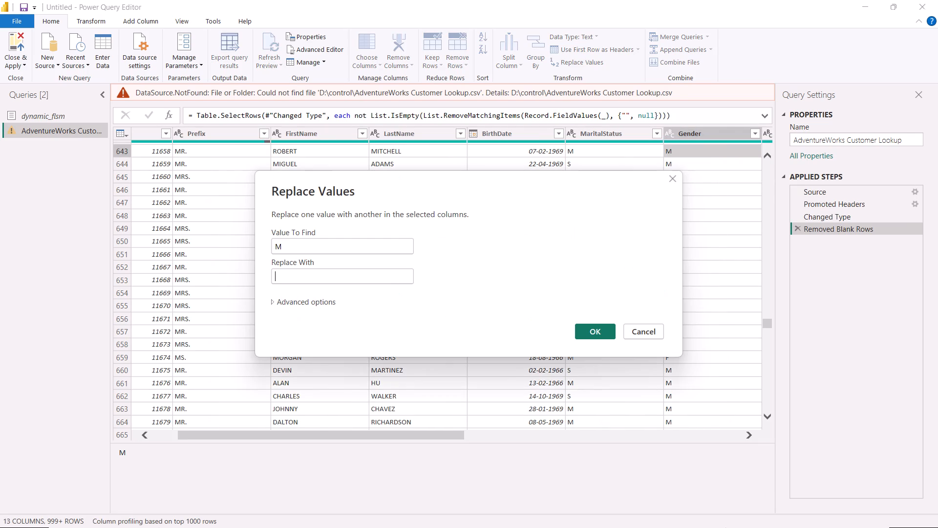
text(male)
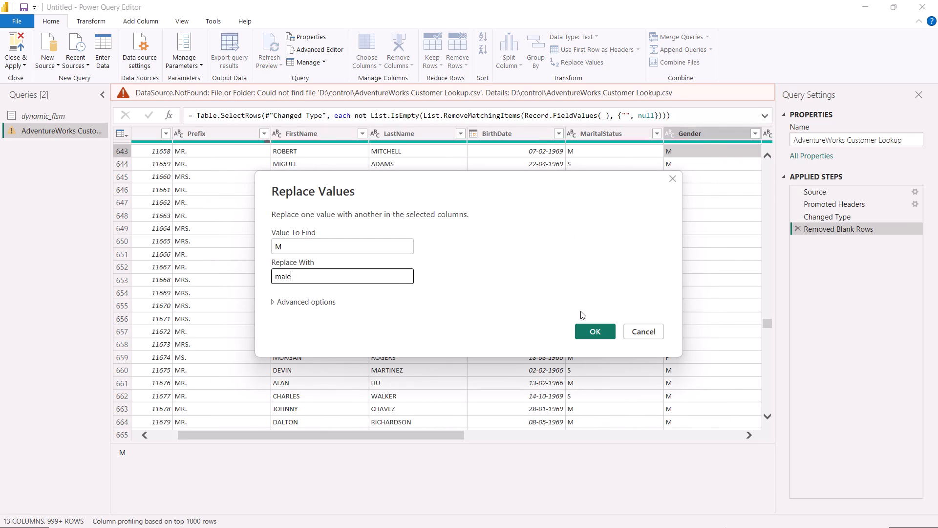
click(594, 329)
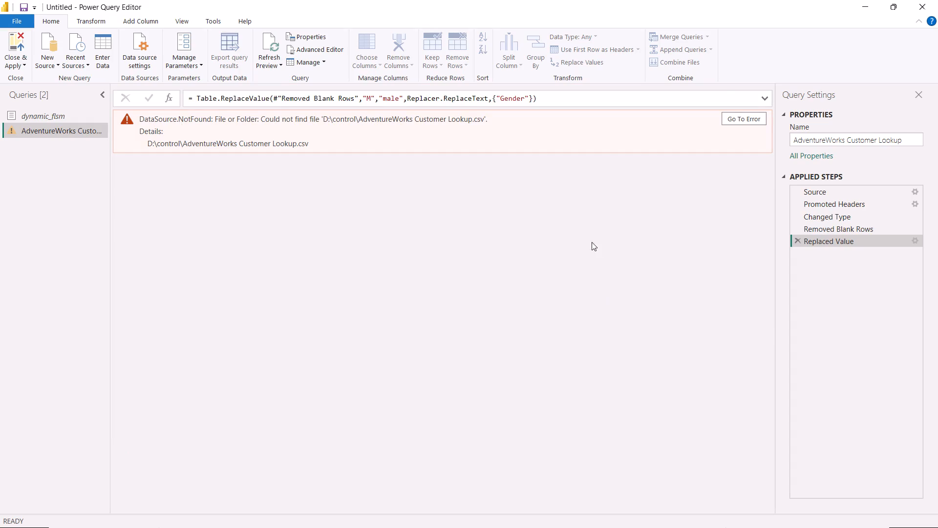
Go to the query step behind the data source error and examine its table columns through AnnualIncome.
click(733, 124)
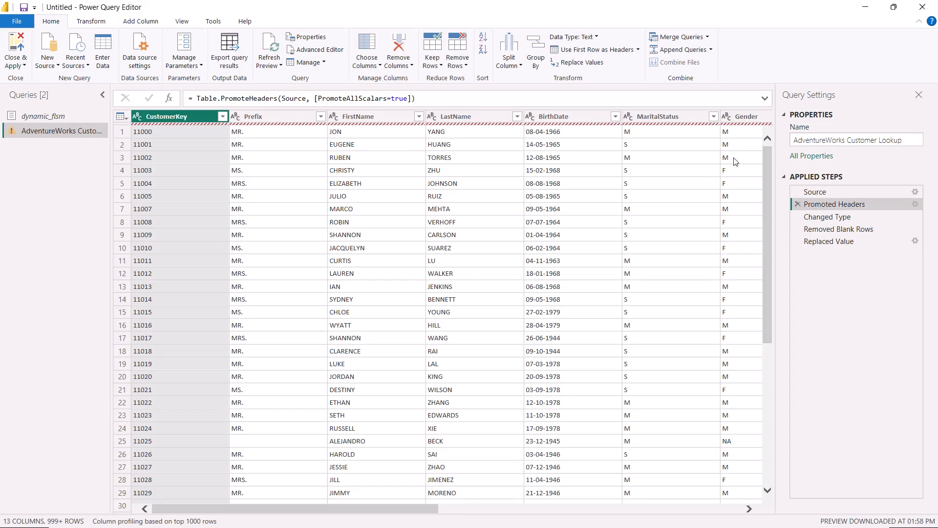
drag(383, 510, 434, 505)
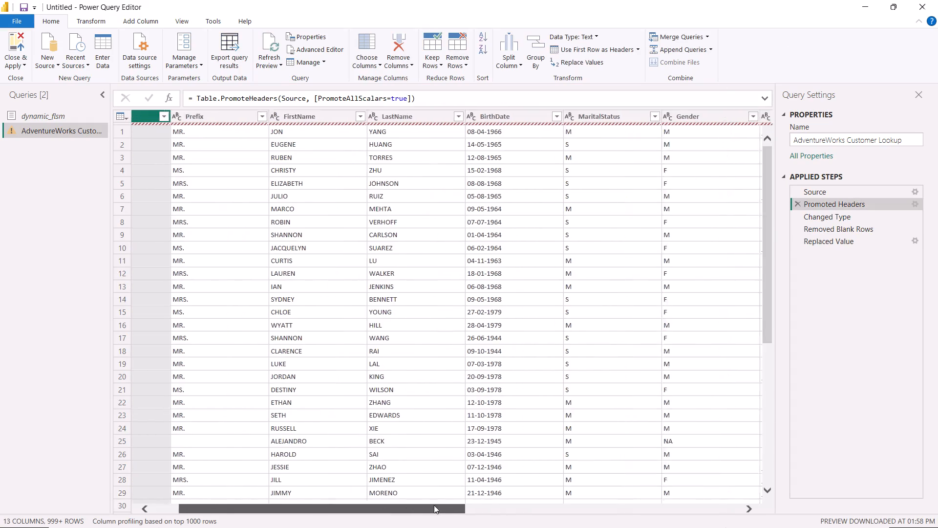
drag(434, 505, 469, 527)
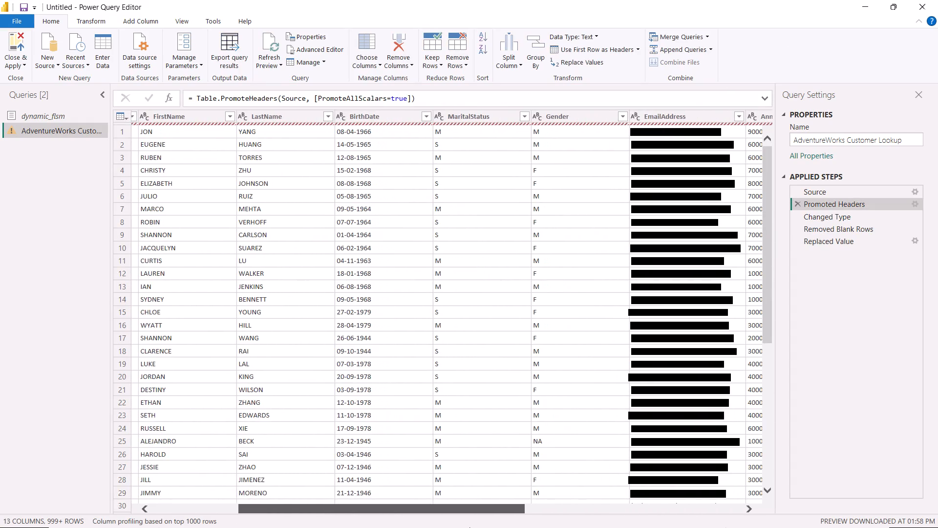
drag(469, 527, 495, 527)
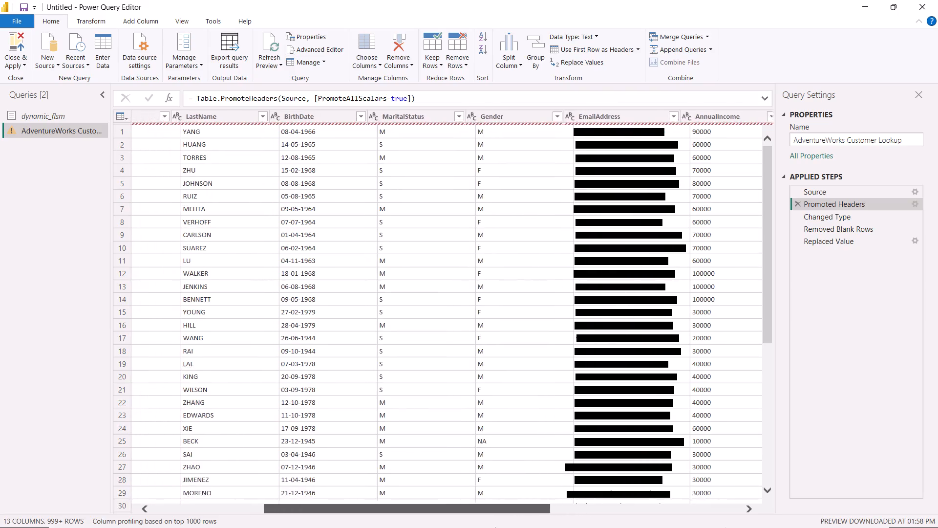
drag(495, 527, 495, 527)
Switch to QuickSFV to check the file verification progress, and return to the Power Query Editor.
click(606, 526)
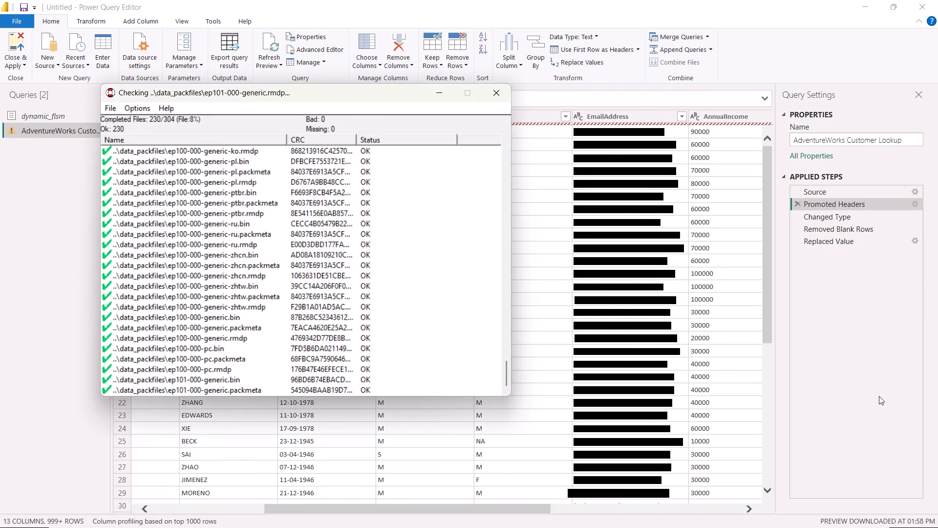
click(812, 281)
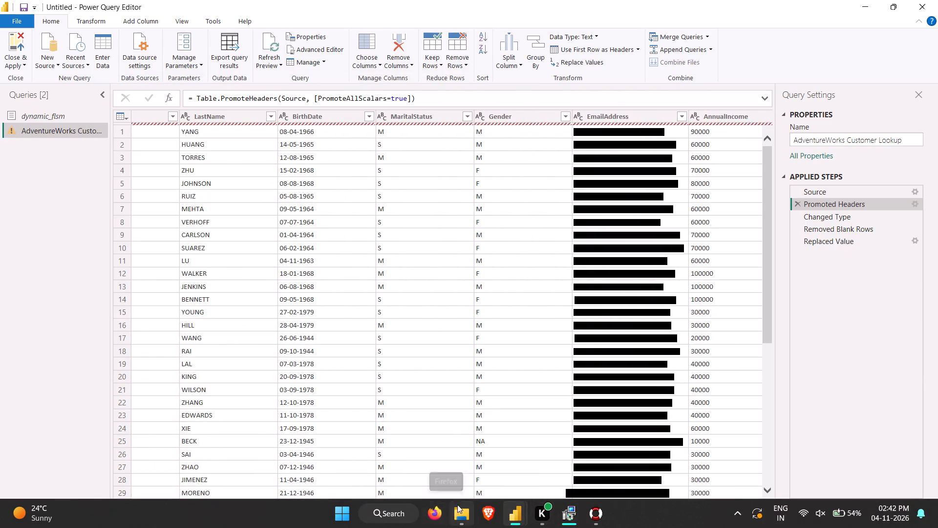
click(510, 409)
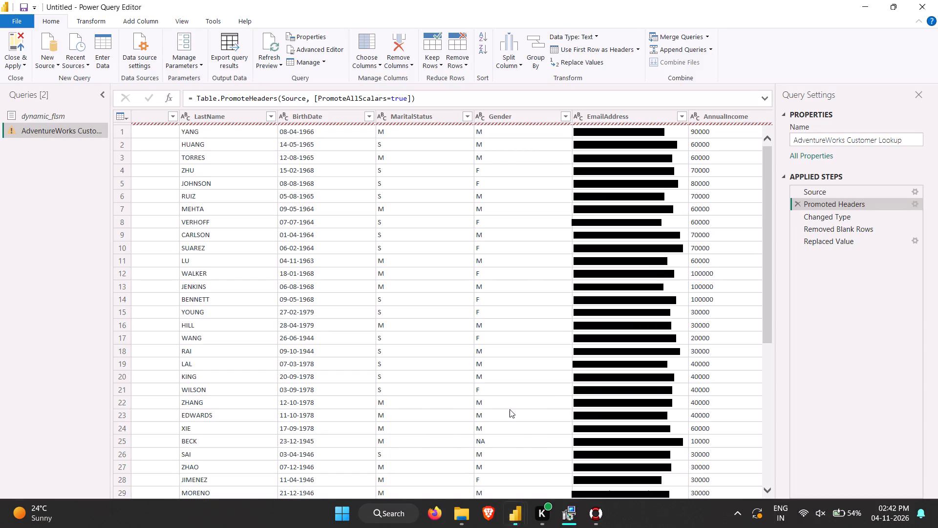
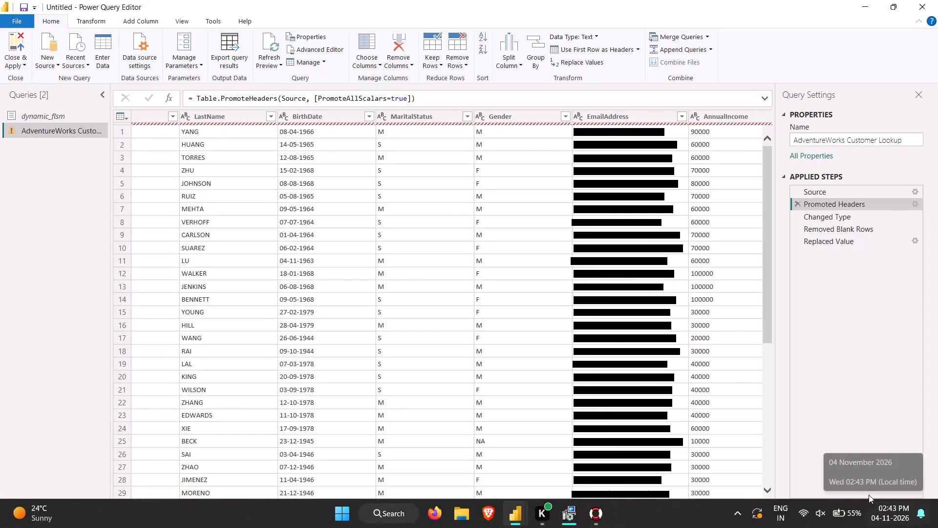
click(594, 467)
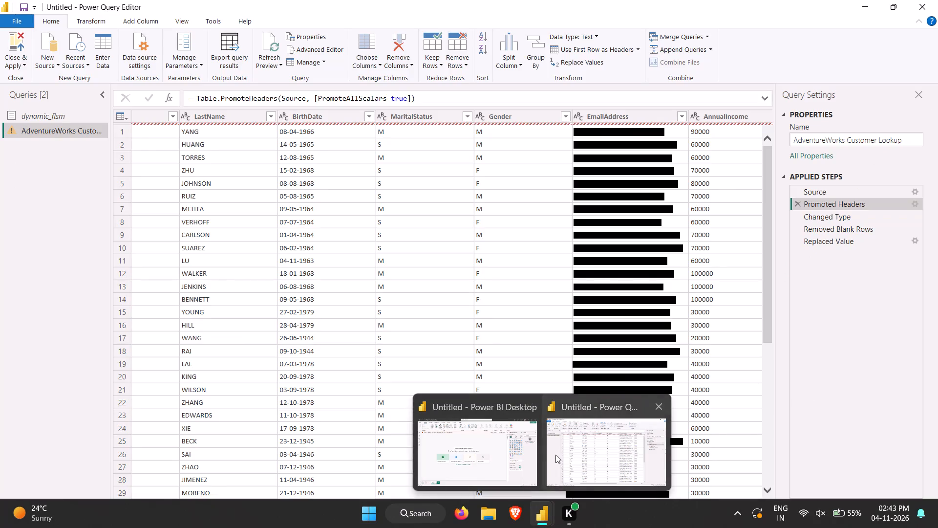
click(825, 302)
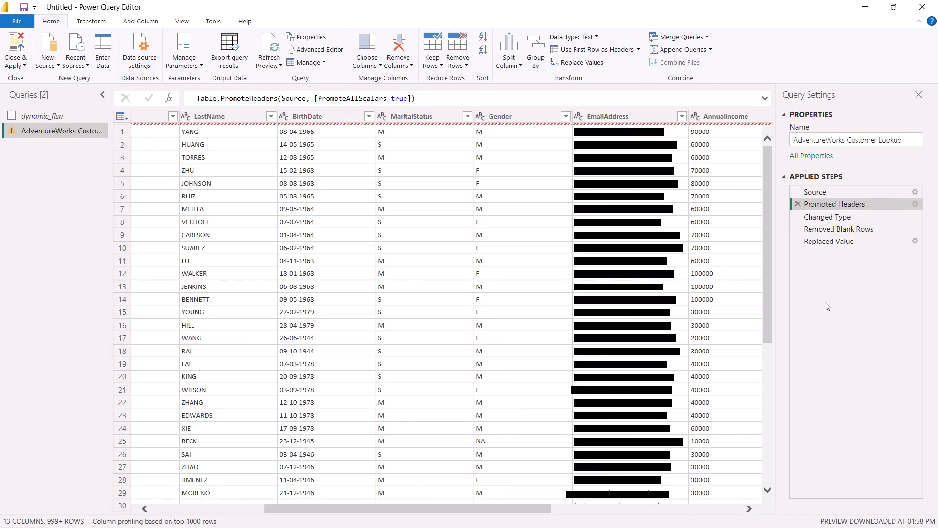
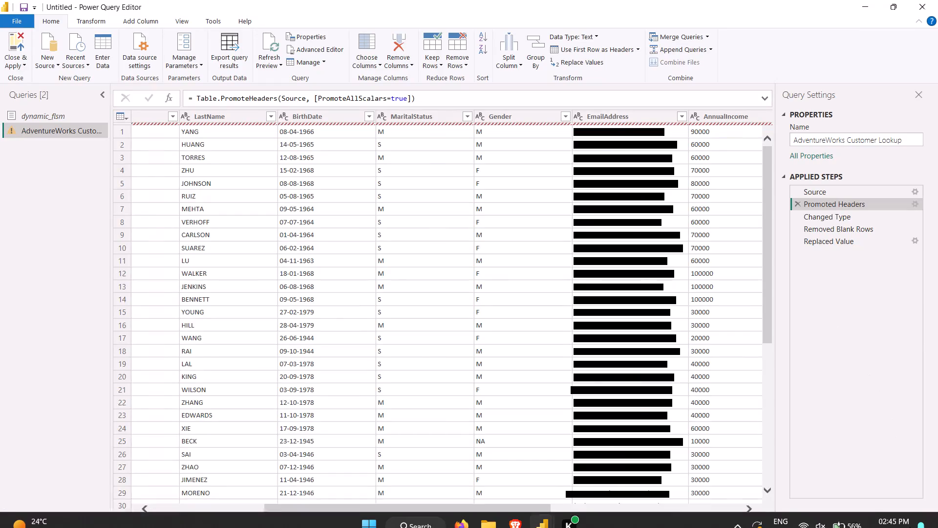
Open the Windows notification centre and look through the older notifications.
click(888, 513)
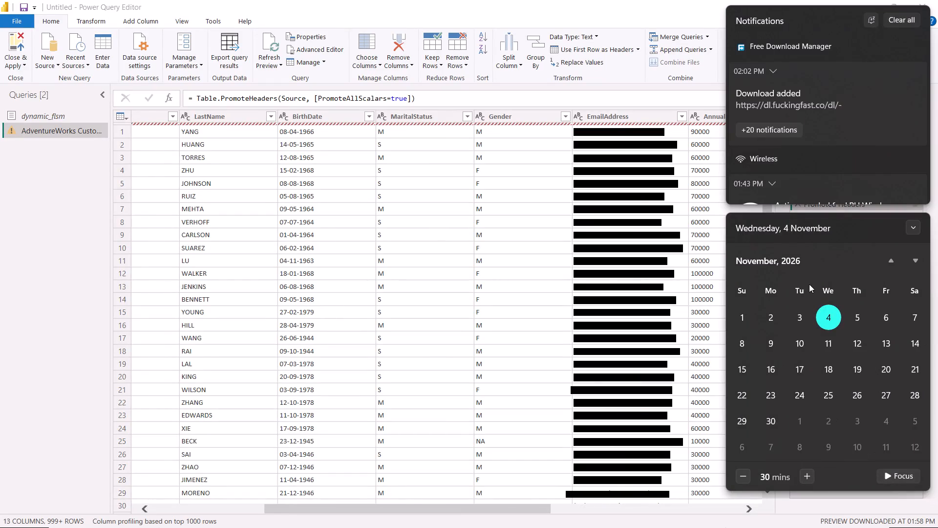
scroll(782, 176, down, 3)
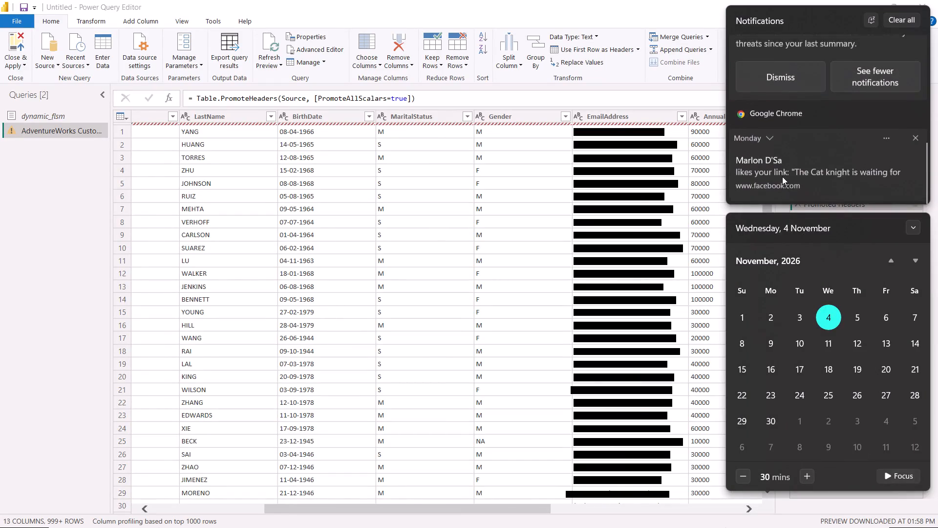
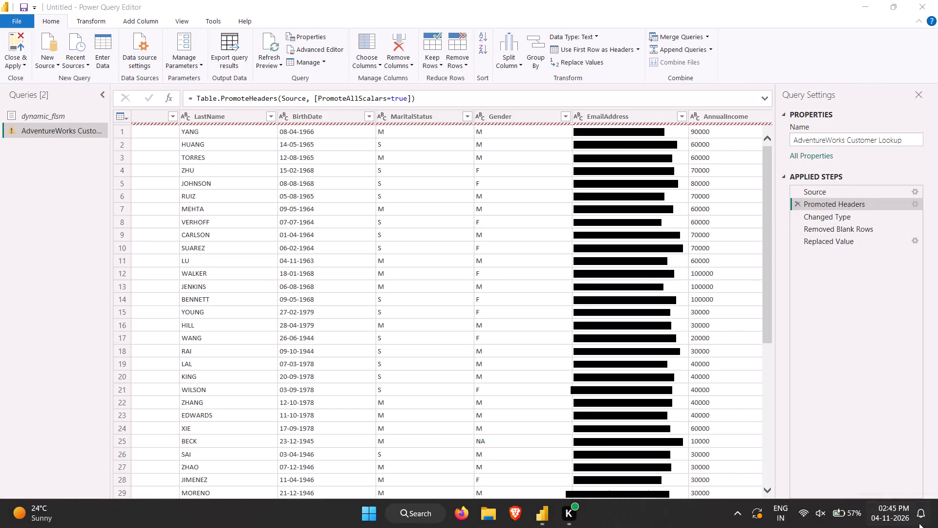
Open the Windows notification centre and look through the download, wireless and security notifications.
click(920, 521)
click(929, 512)
scroll(919, 74, down, 1)
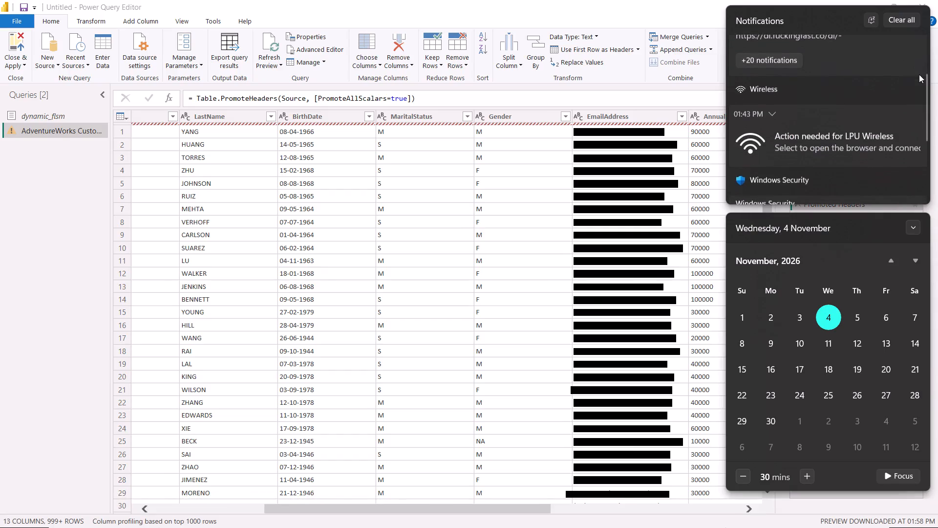
scroll(848, 138, down, 3)
scroll(848, 138, up, 2)
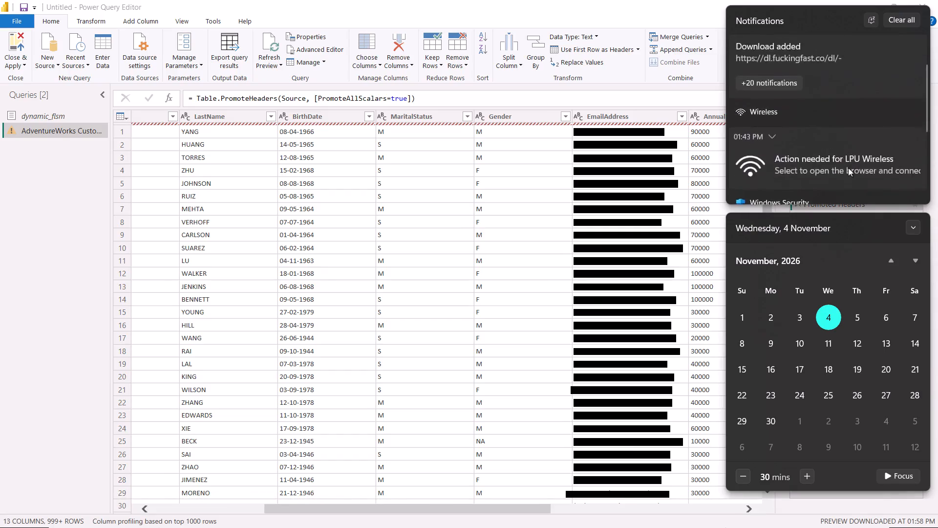
scroll(848, 168, up, 1)
scroll(845, 88, down, 1)
scroll(842, 100, up, 1)
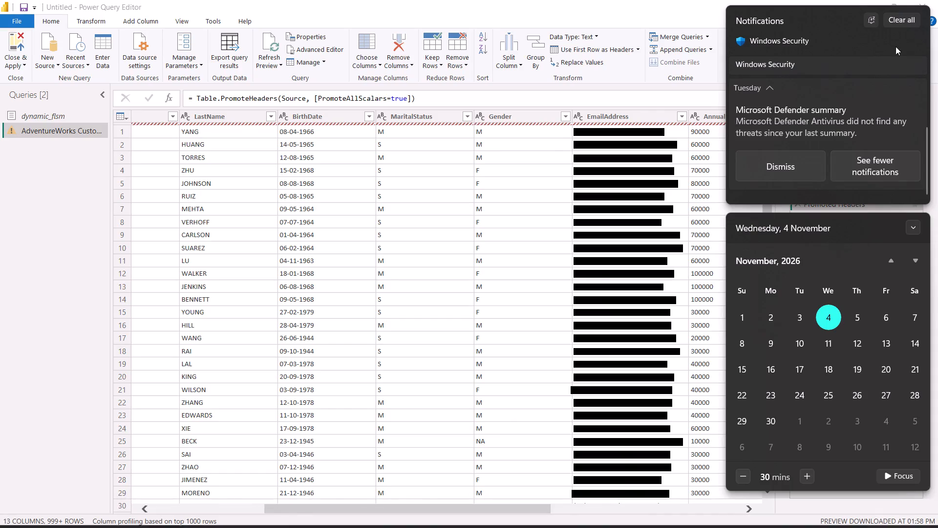
scroll(803, 41, up, 3)
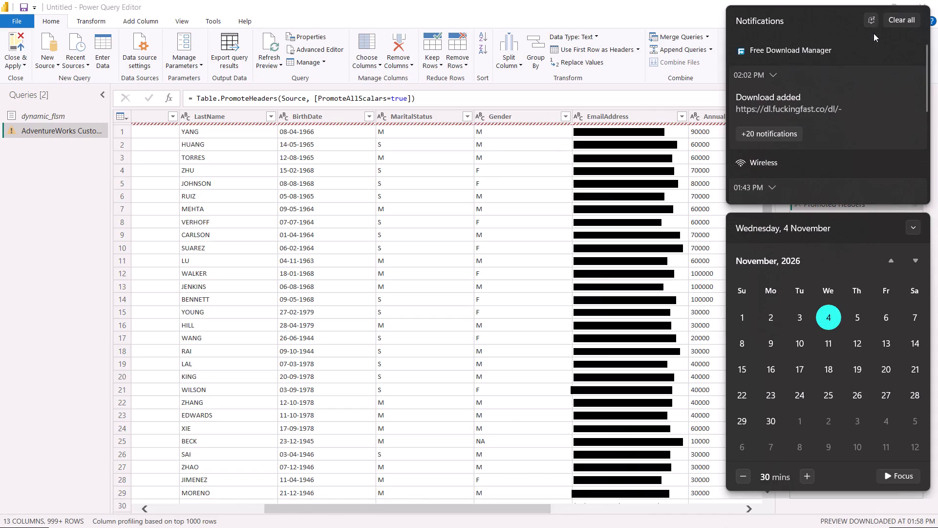
click(800, 44)
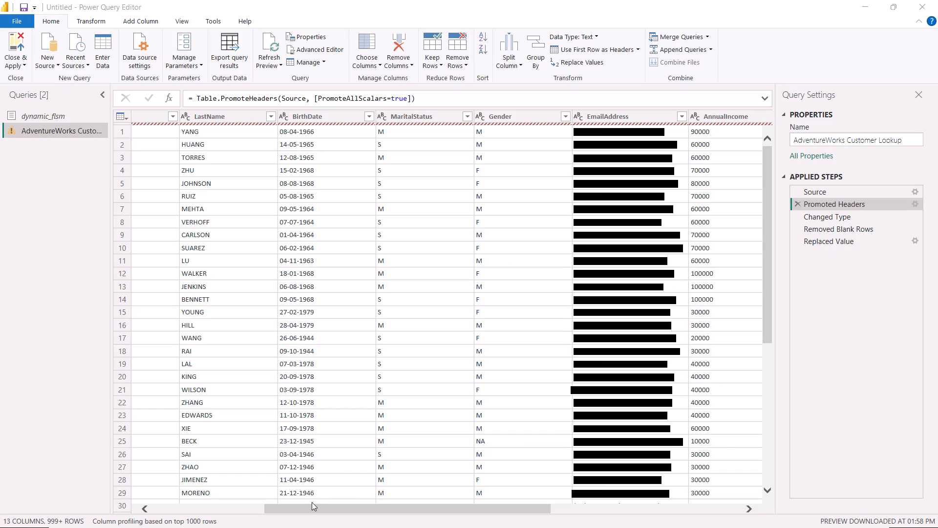
Look over the customer table's columns at the Promoted Headers stage, from CustomerKey across to MaritalStatus and Gender.
drag(305, 512, 182, 527)
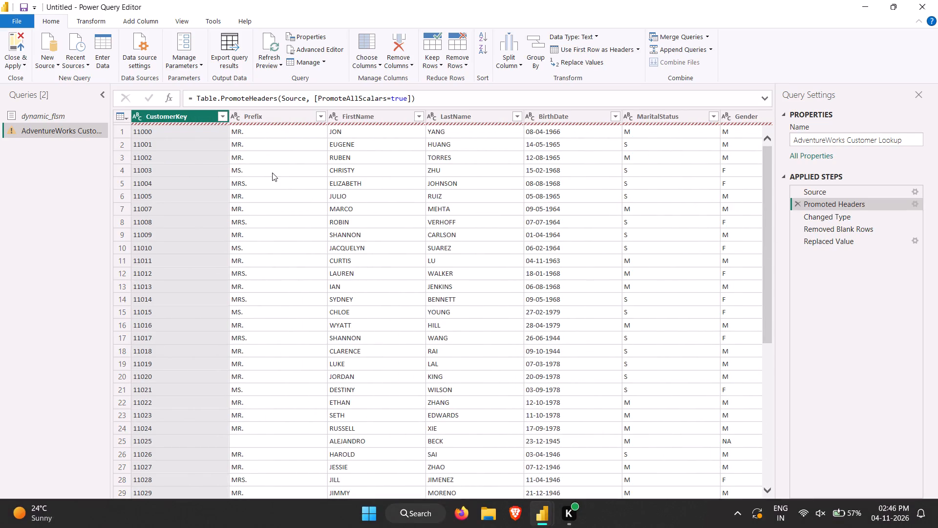
click(257, 123)
click(418, 147)
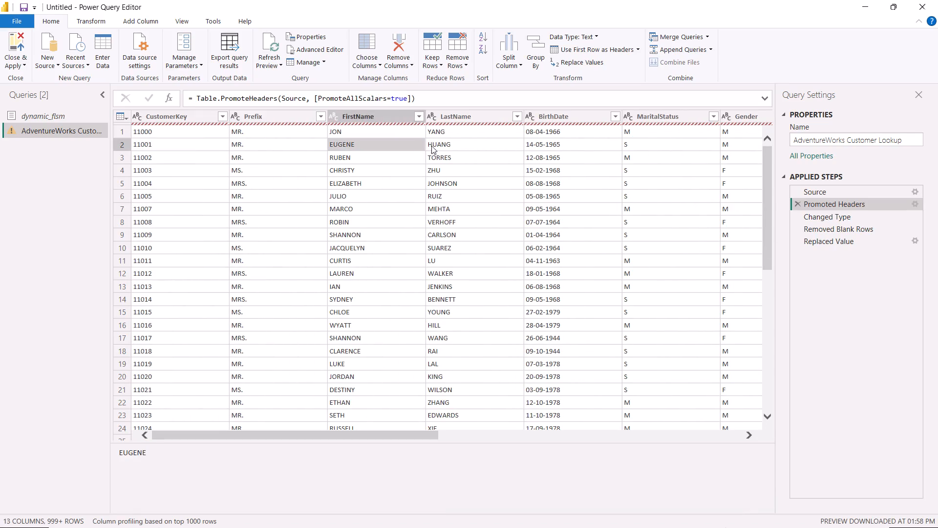
click(521, 148)
click(621, 124)
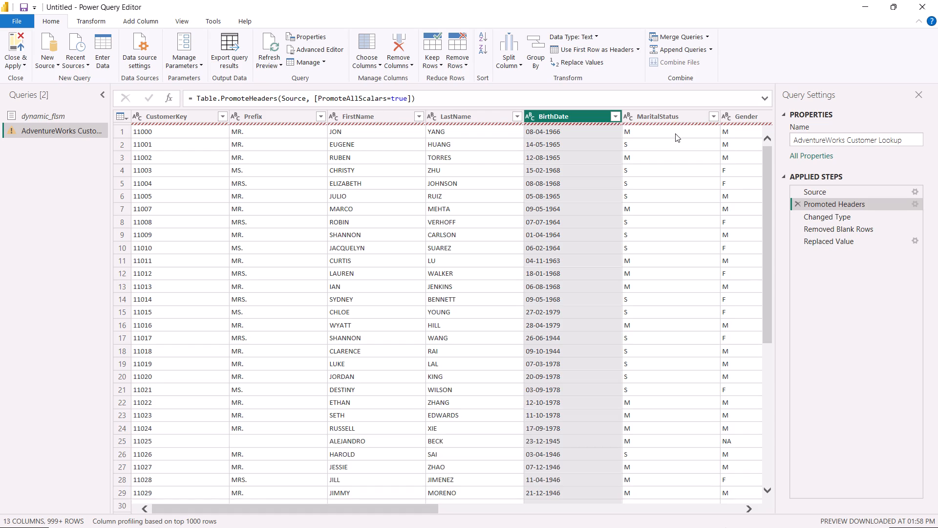
click(675, 133)
right_click(668, 119)
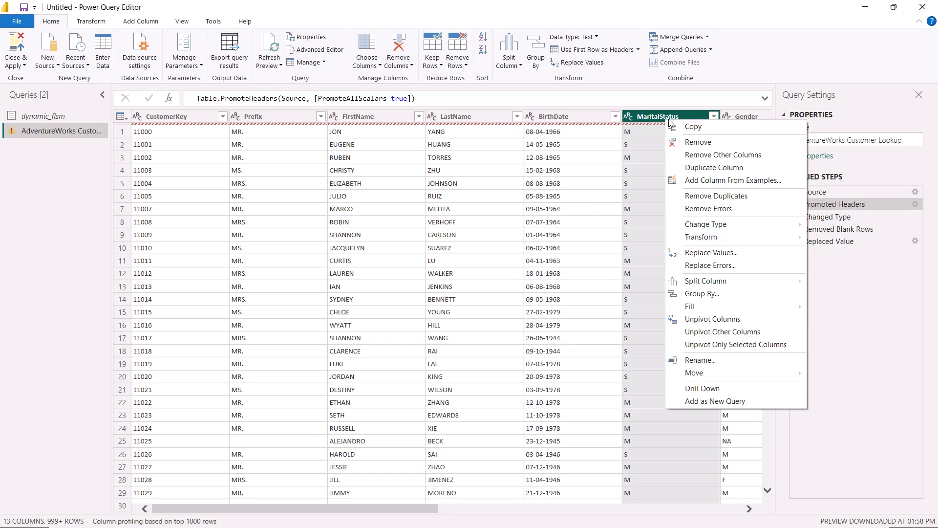
click(746, 117)
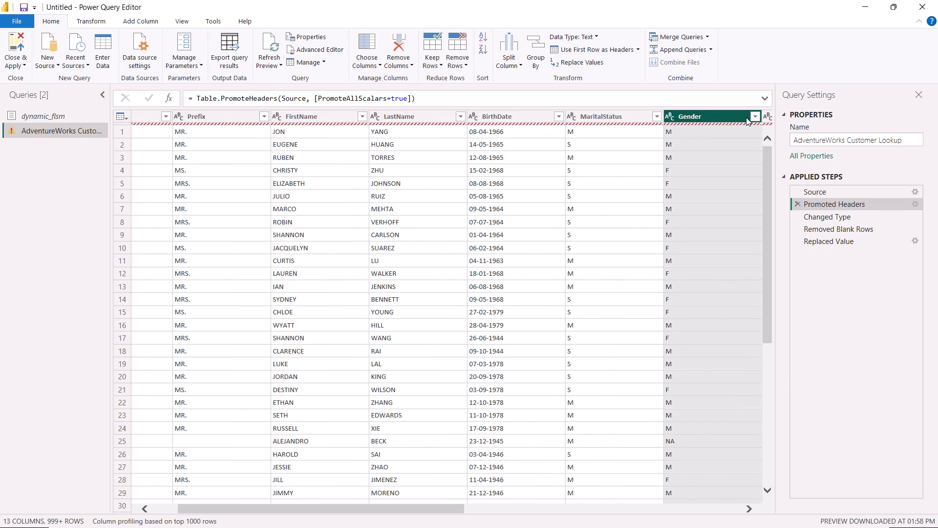
click(628, 114)
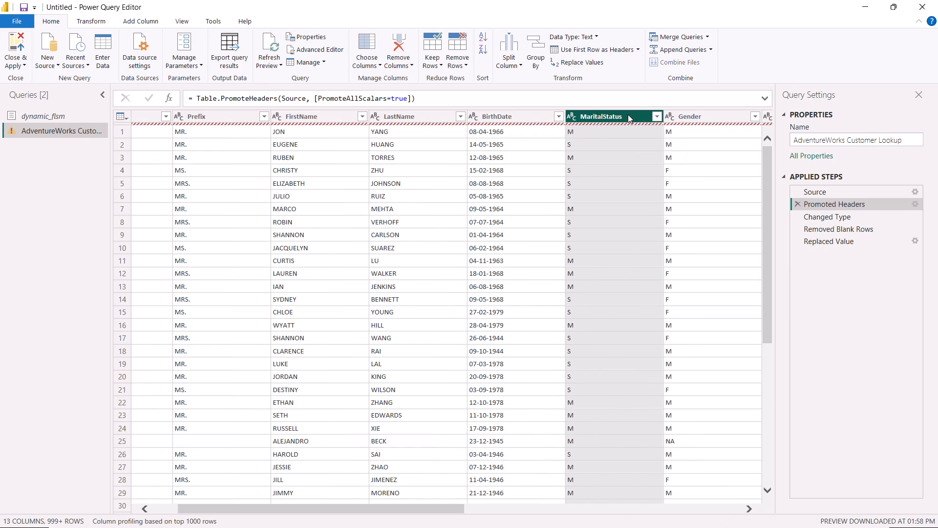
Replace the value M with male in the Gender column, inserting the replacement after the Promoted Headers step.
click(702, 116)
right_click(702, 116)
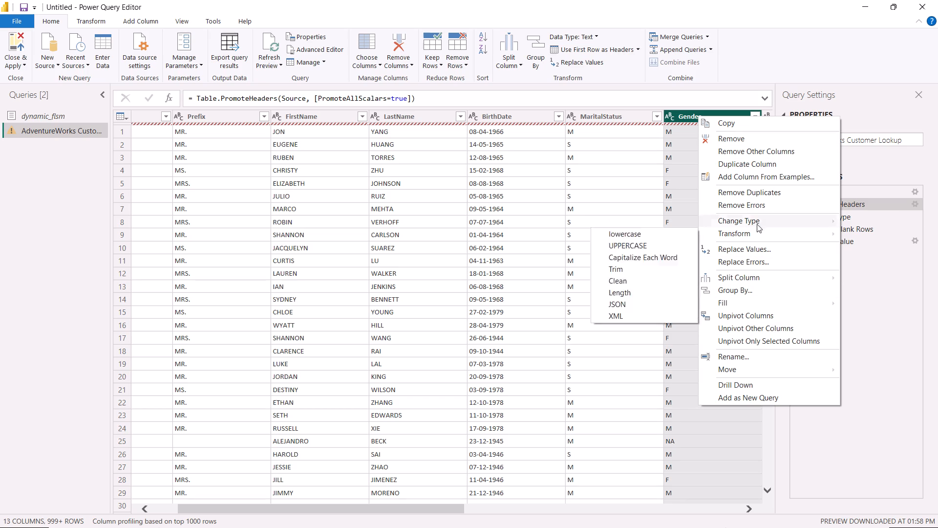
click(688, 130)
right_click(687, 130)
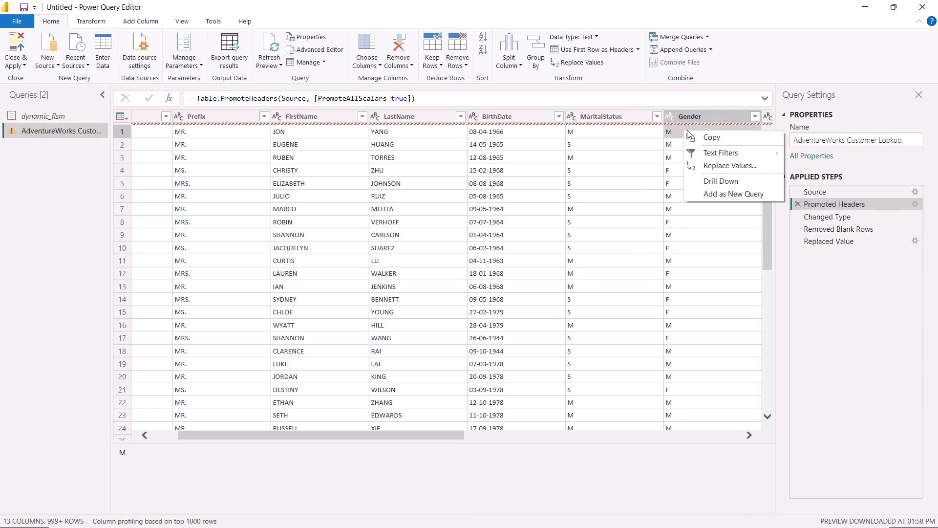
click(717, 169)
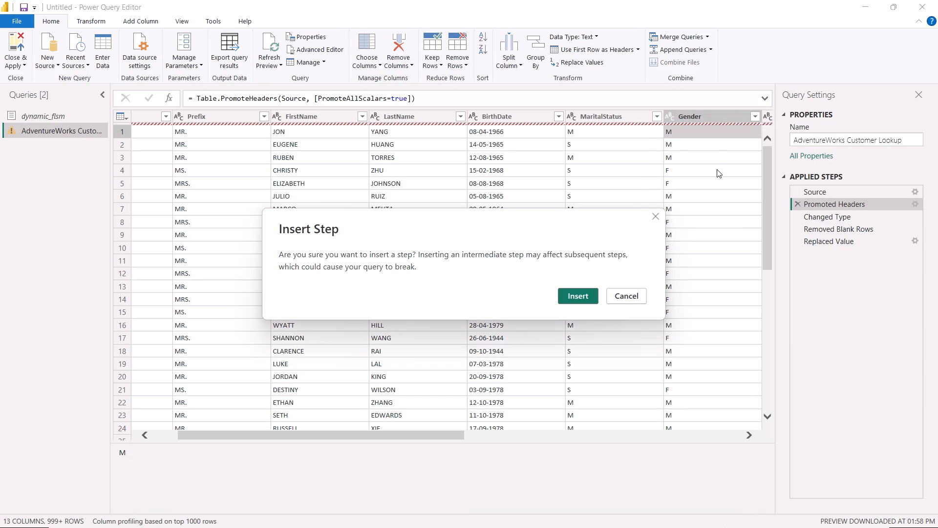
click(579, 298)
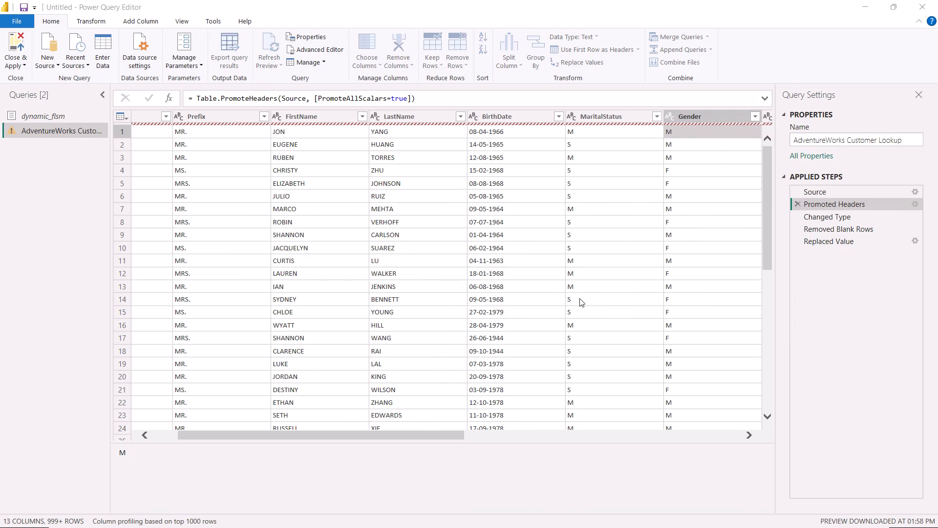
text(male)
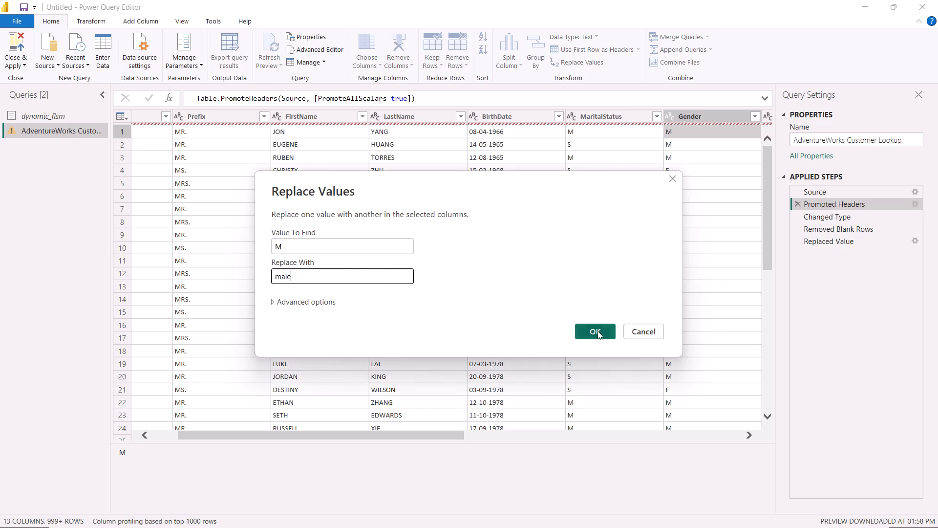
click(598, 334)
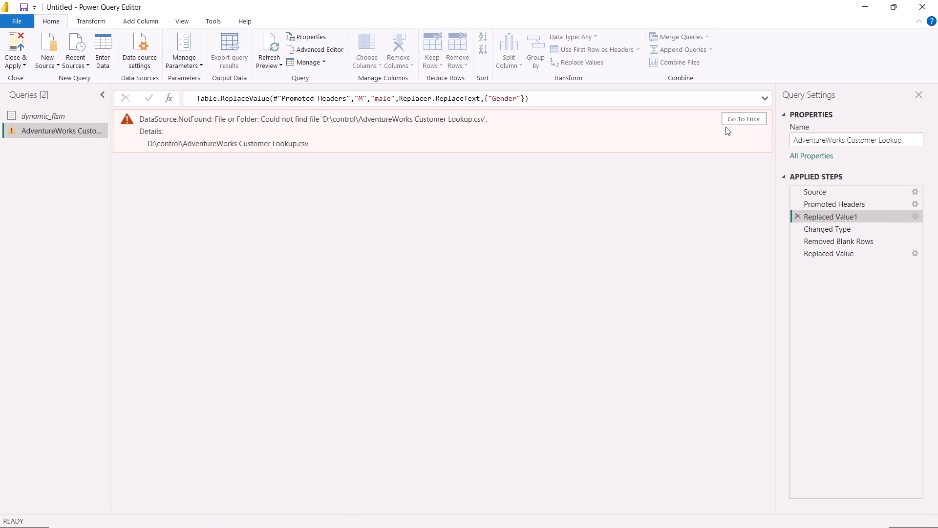
Go to the source of the query error and look across the table to the HomeOwner column.
click(729, 119)
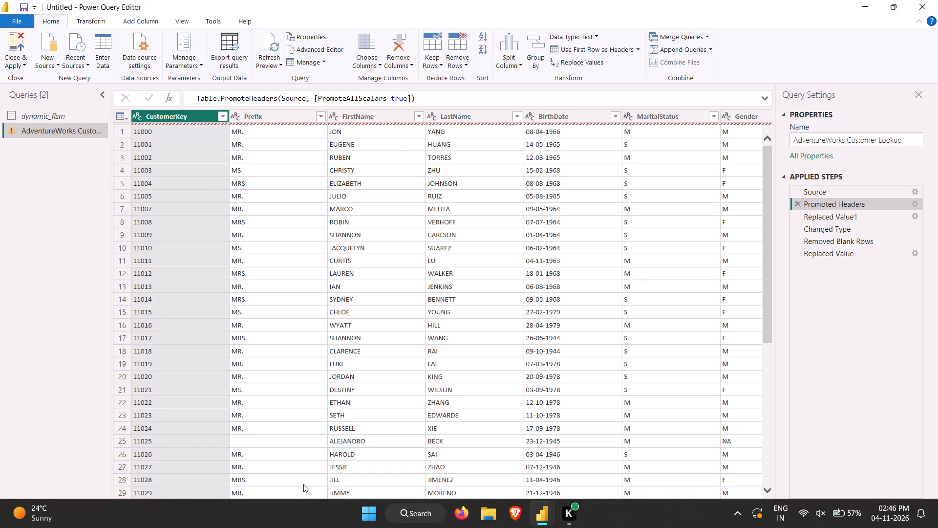
drag(309, 504, 711, 493)
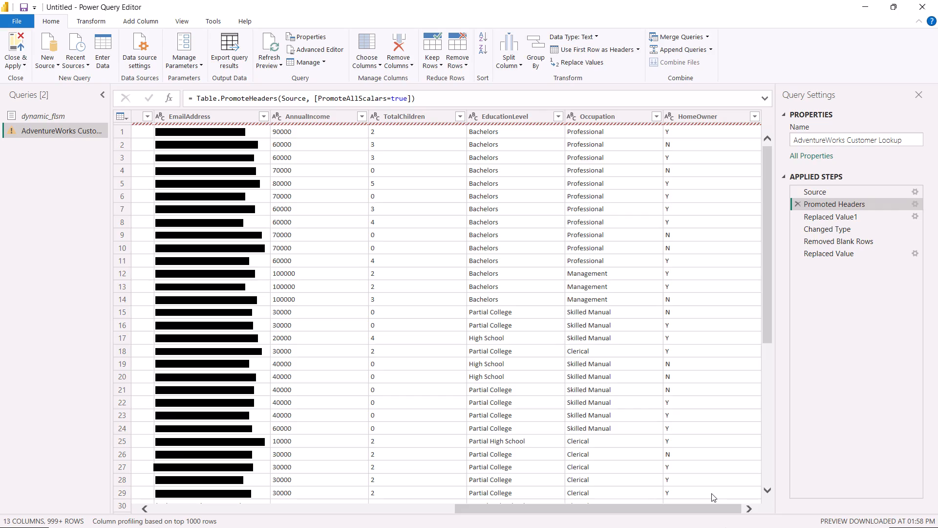
Delete the Replaced Value and Removed Blank Rows steps from the AdventureWorks Customer Lookup query.
click(842, 238)
click(848, 251)
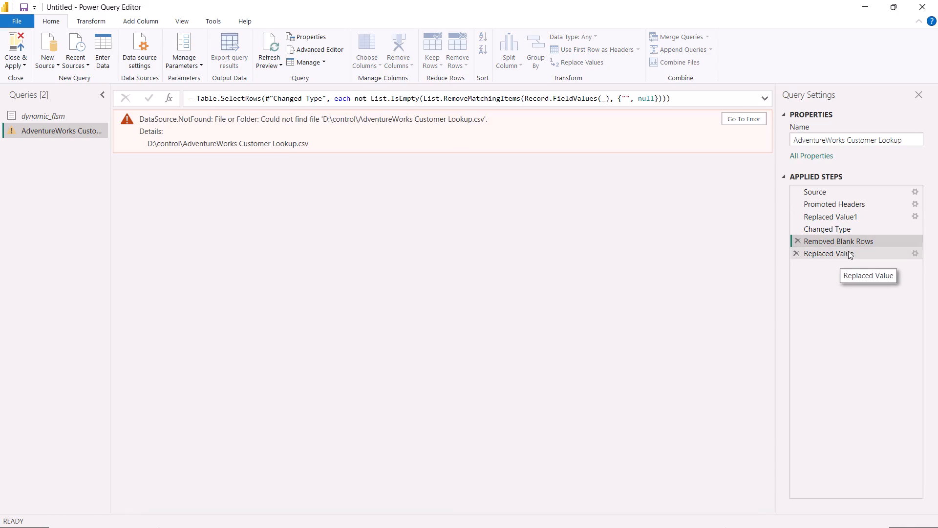
click(799, 249)
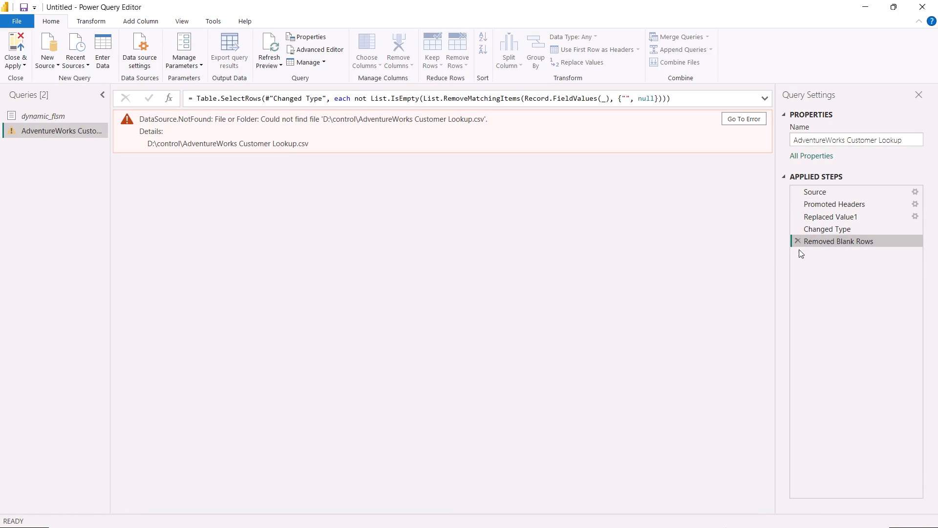
click(795, 236)
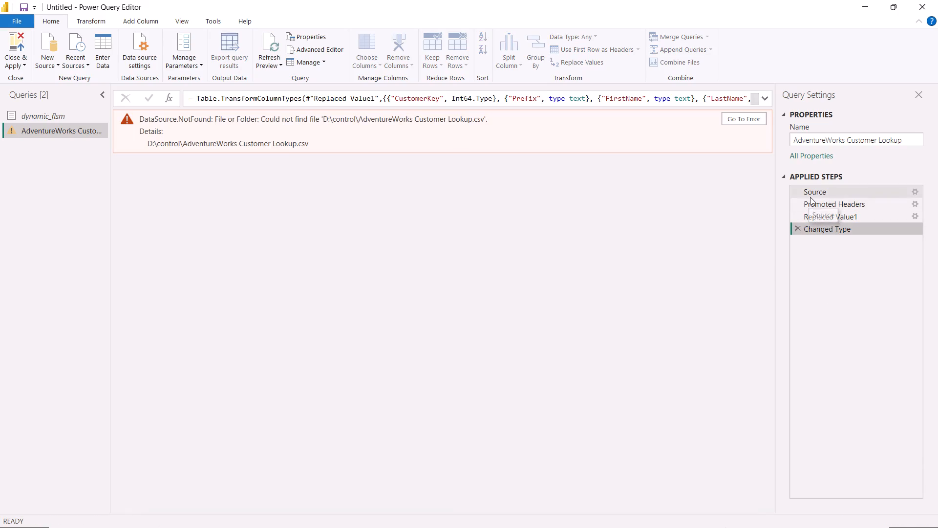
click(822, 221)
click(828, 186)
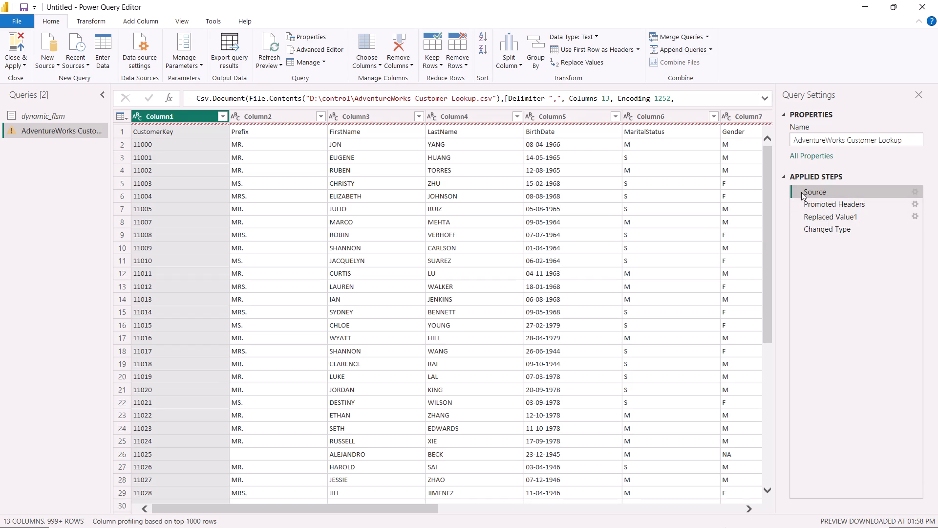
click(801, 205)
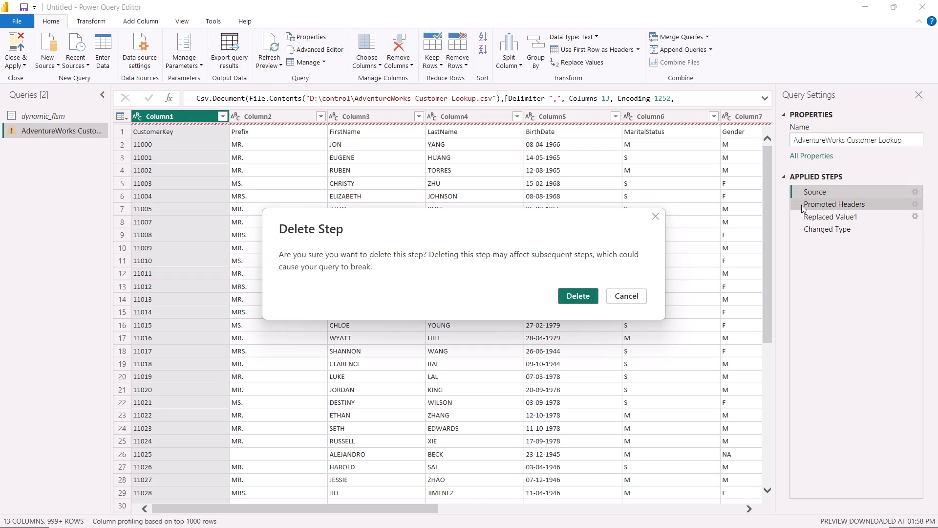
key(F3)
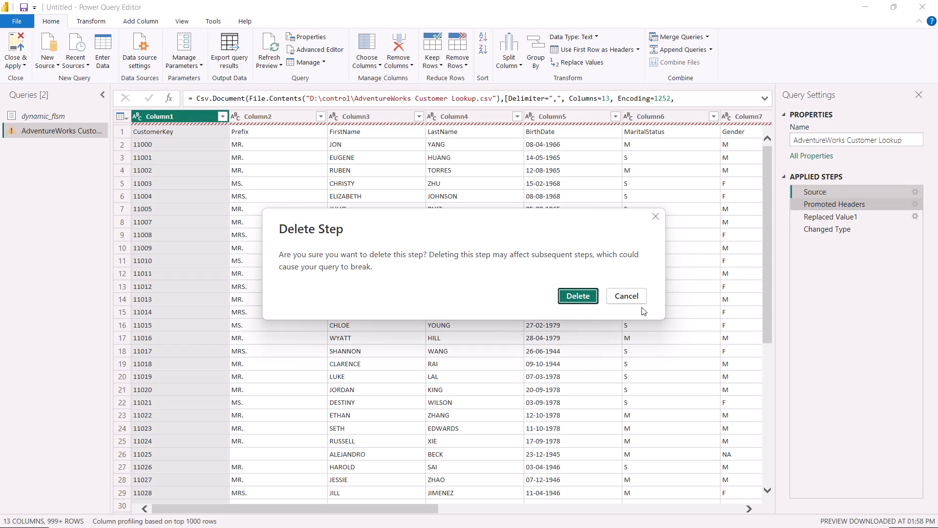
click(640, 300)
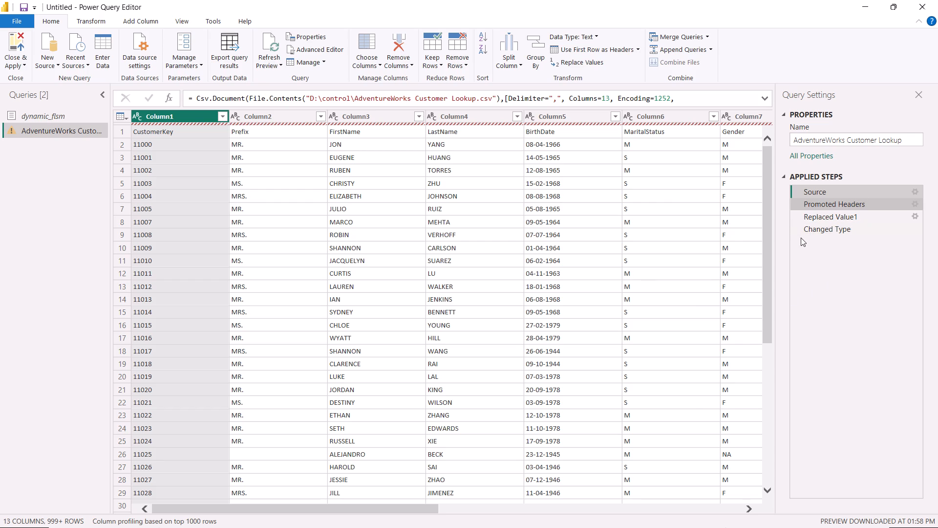
Delete the Changed Type, Replaced Value1 and Promoted Headers steps, keeping only the Source step.
click(794, 226)
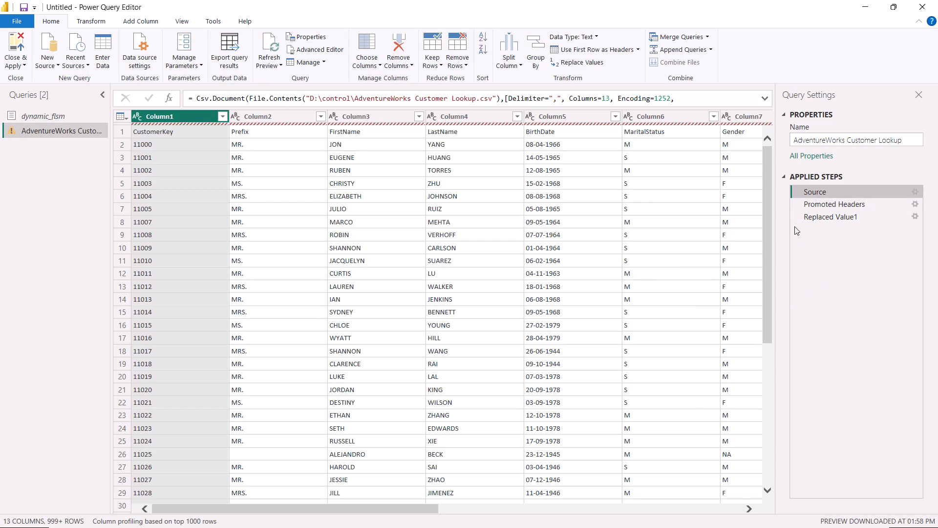
click(798, 218)
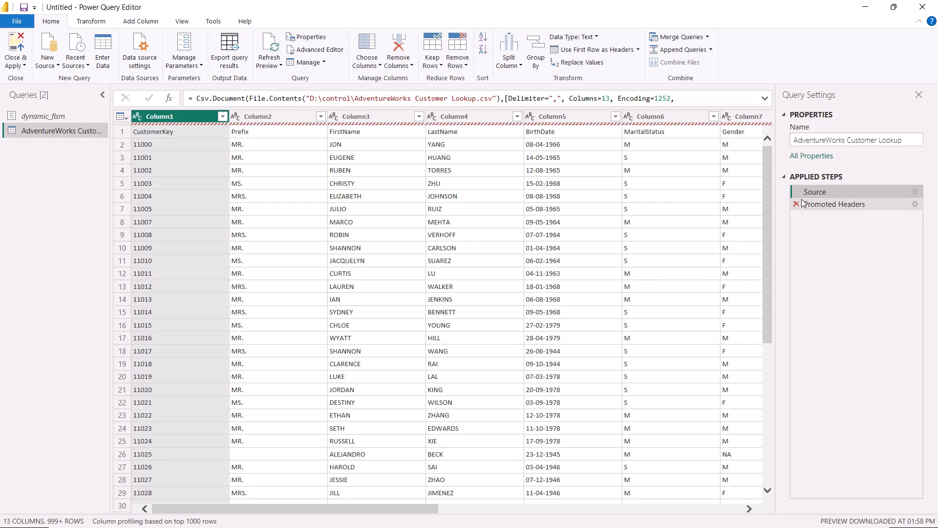
click(795, 207)
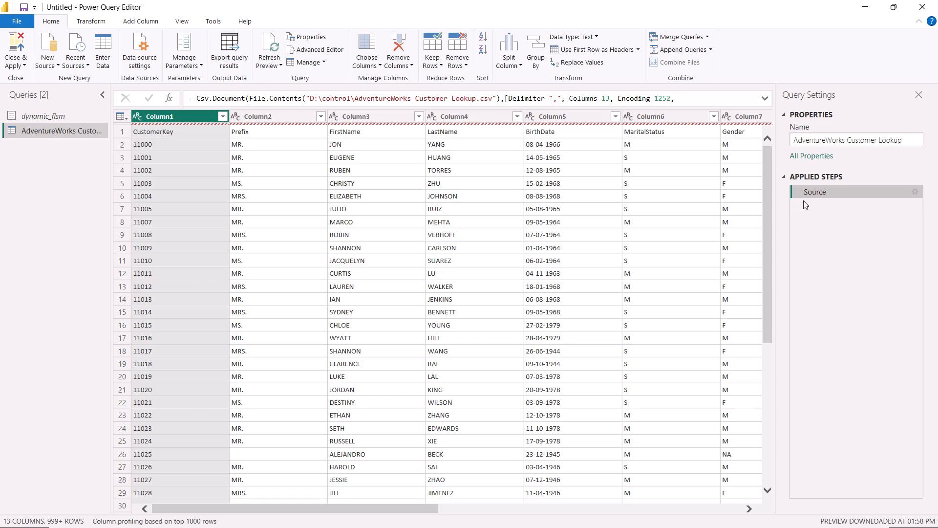
click(808, 195)
click(538, 253)
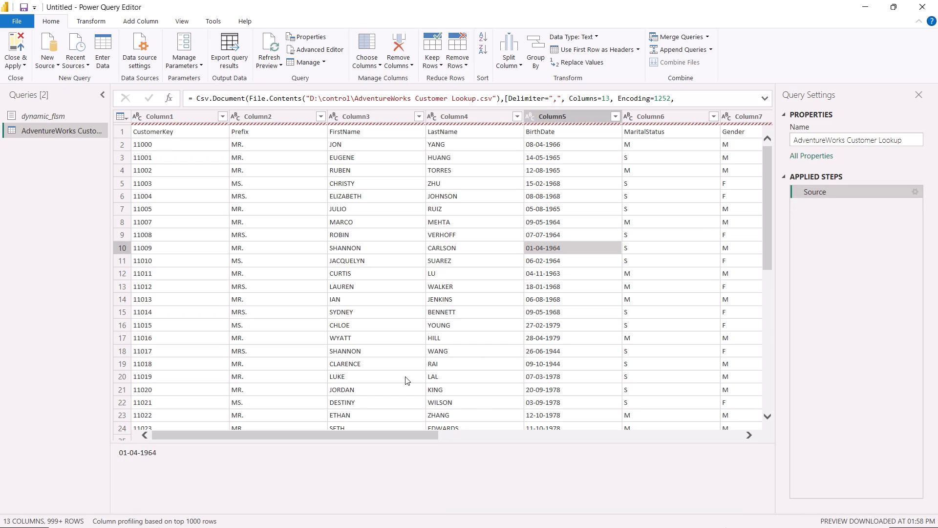
Close the Power Query Editor without applying the query changes for now.
click(937, 0)
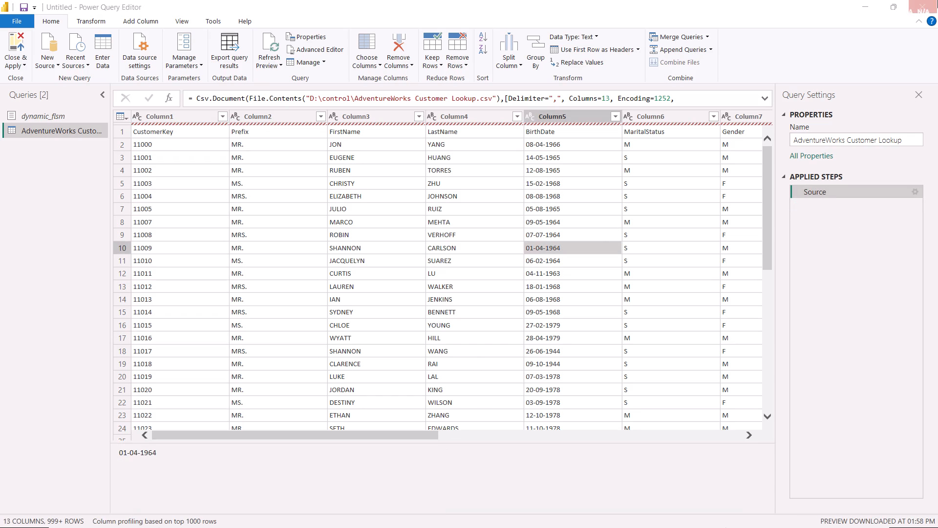
click(515, 302)
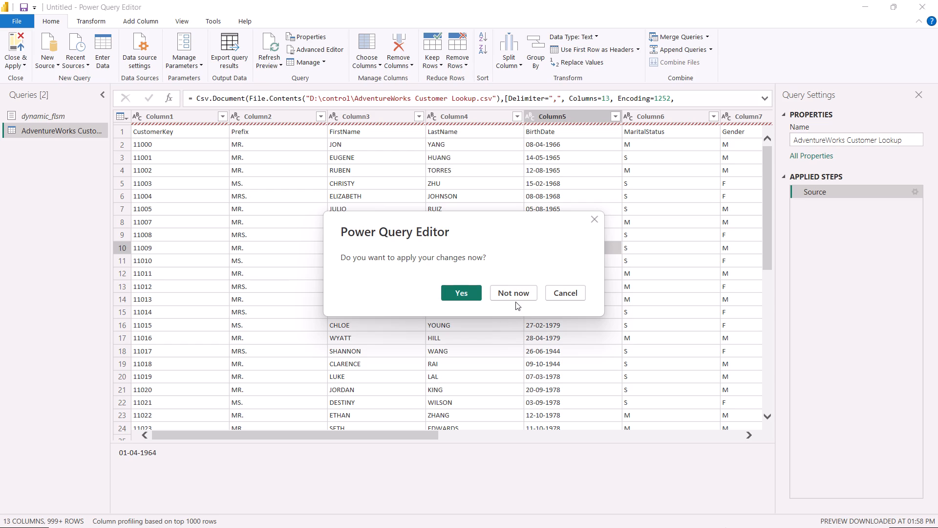
click(518, 289)
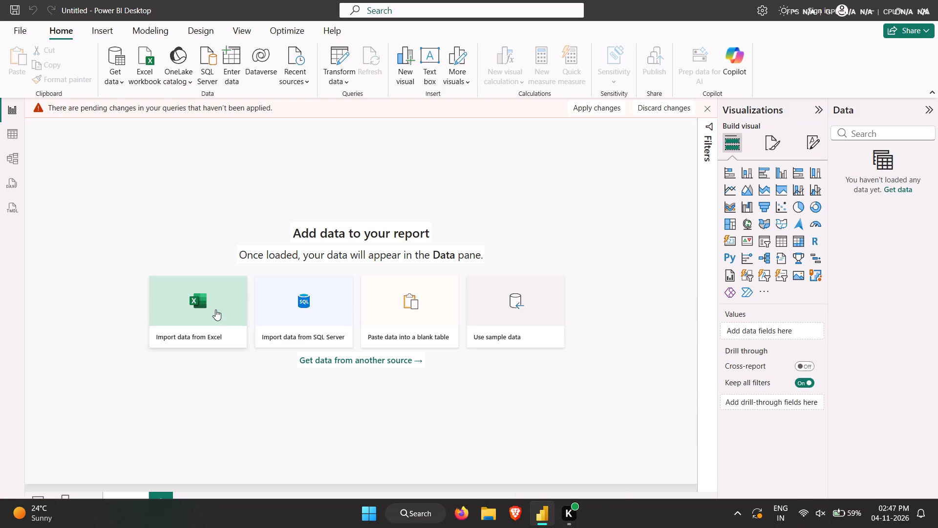
Import the recent AdventureWorks Customer Lookup file, with all file types shown, and open its data for transformation.
click(213, 312)
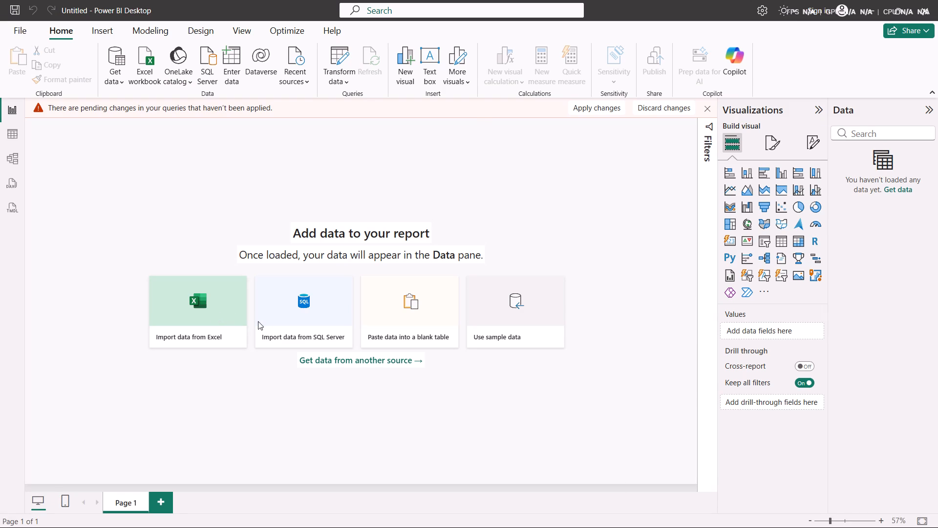
click(357, 256)
click(352, 273)
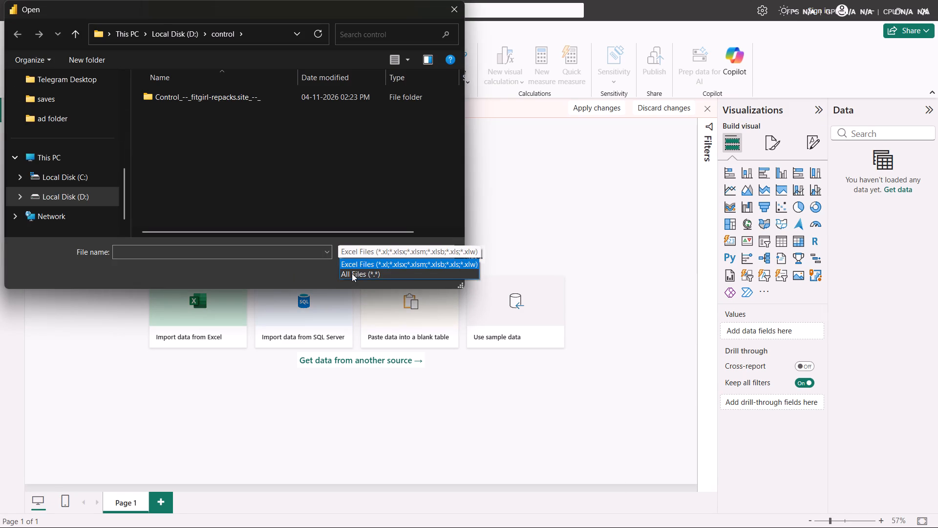
scroll(51, 107, up, 9)
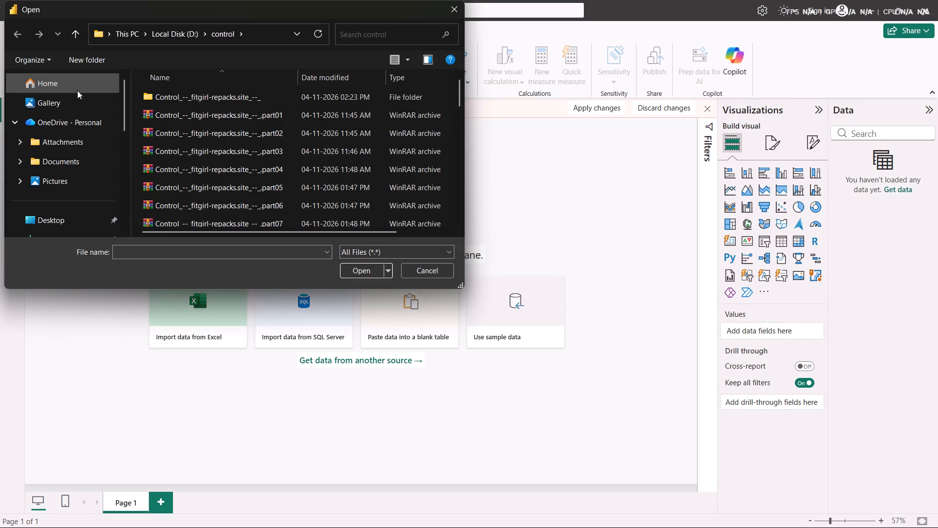
click(77, 89)
scroll(198, 201, down, 1)
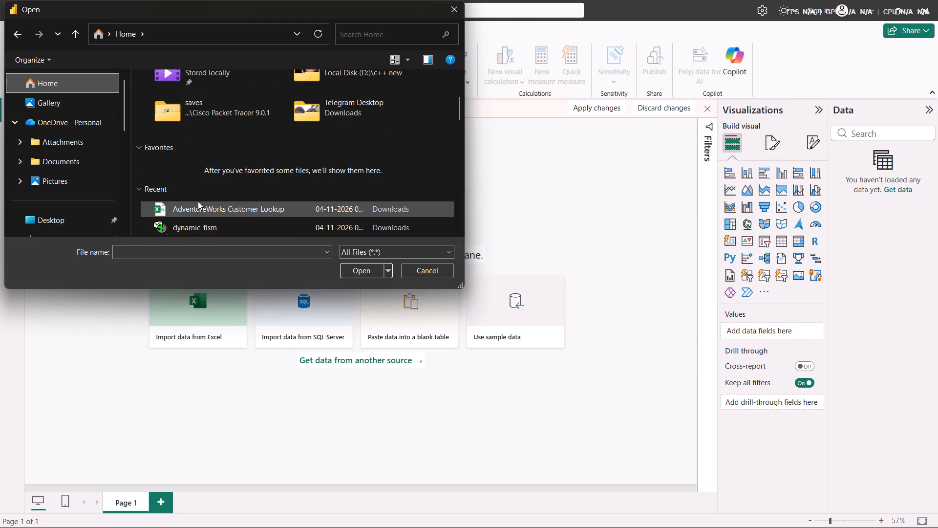
right_click(198, 201)
click(429, 174)
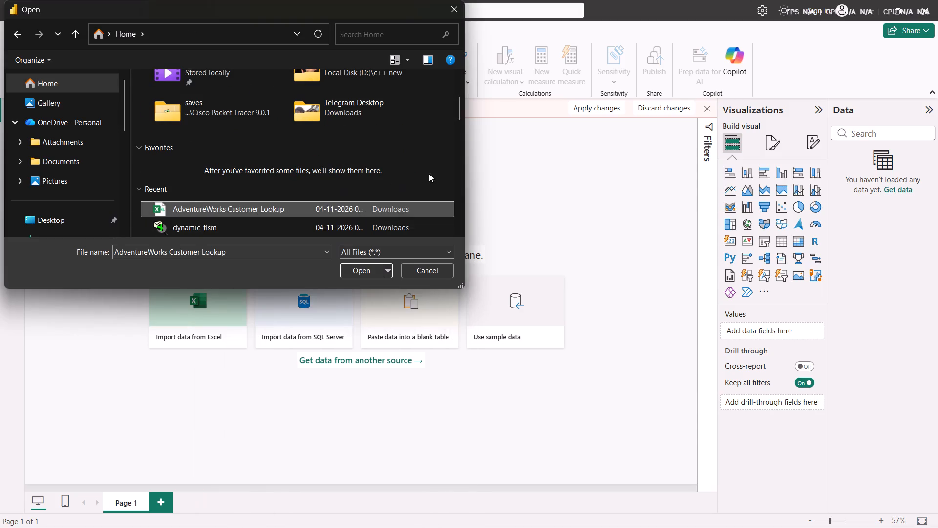
click(334, 216)
click(351, 263)
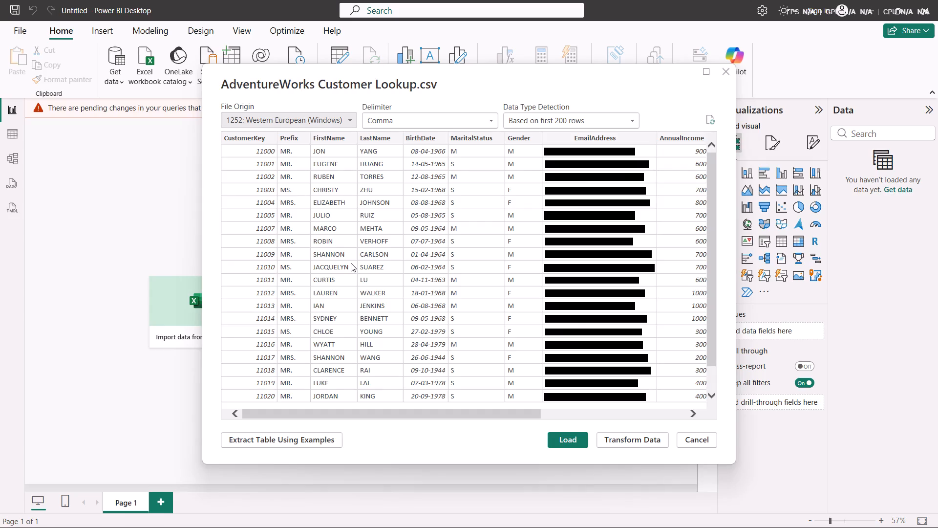
click(637, 443)
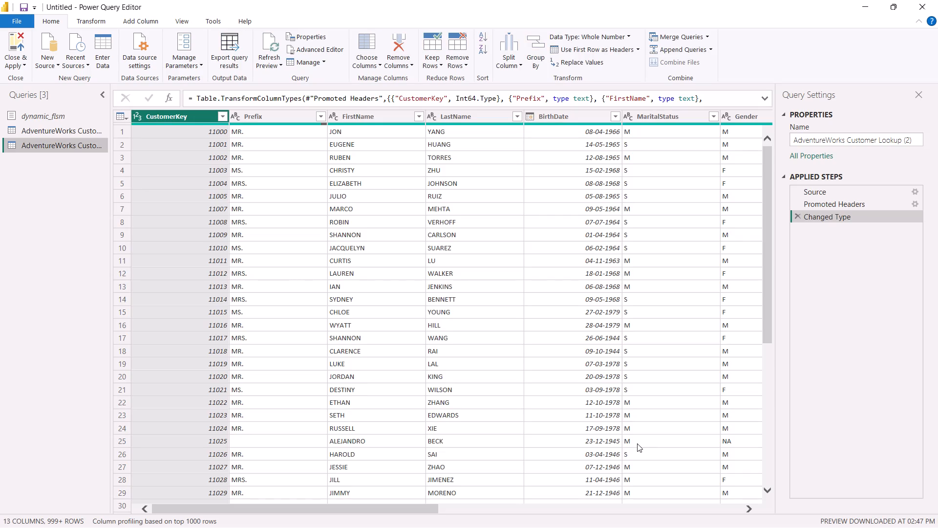
Replace the value M with male in the Gender column of the newly imported AdventureWorks Customer Lookup (2) query.
scroll(503, 220, up, 1)
drag(373, 505, 455, 521)
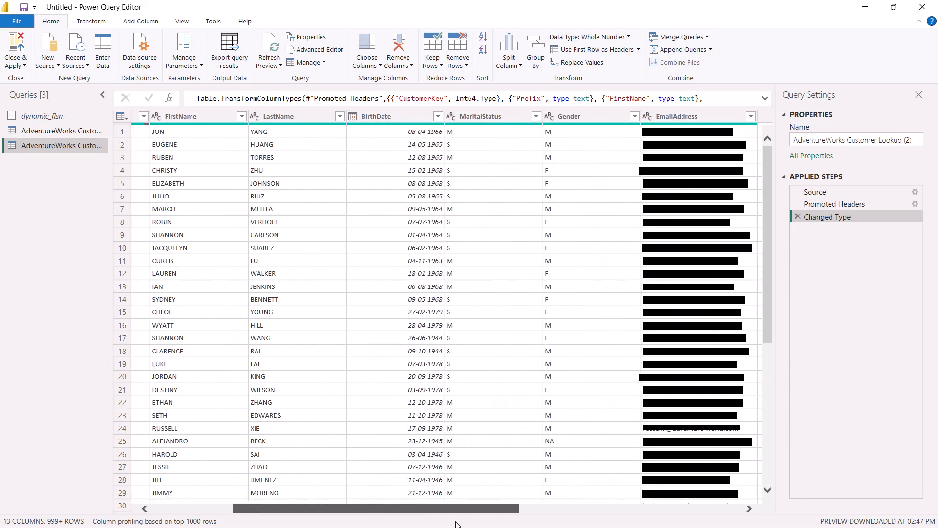
drag(455, 521, 454, 523)
click(573, 128)
right_click(573, 128)
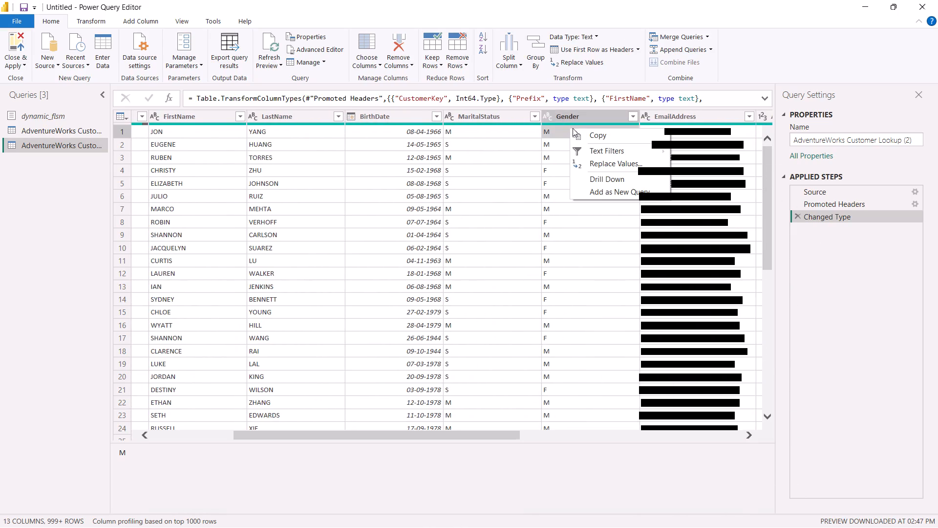
click(644, 169)
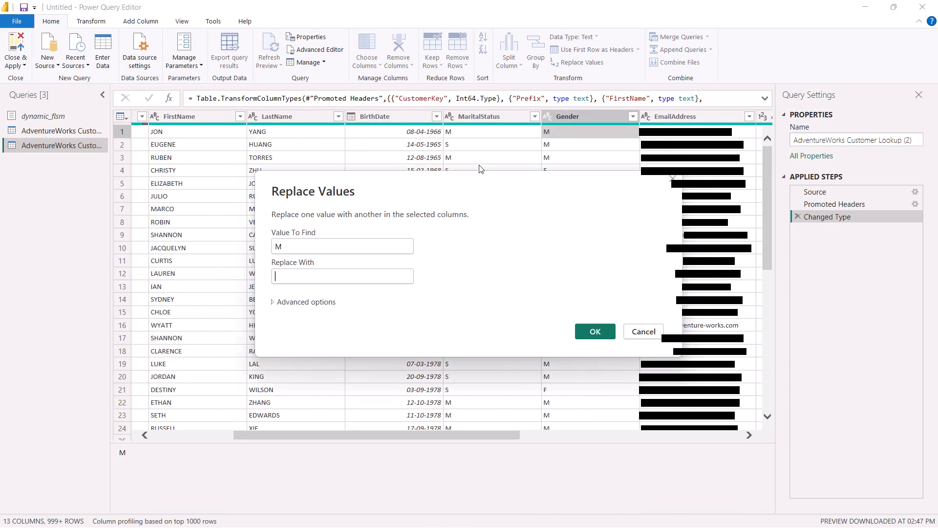
key(m)
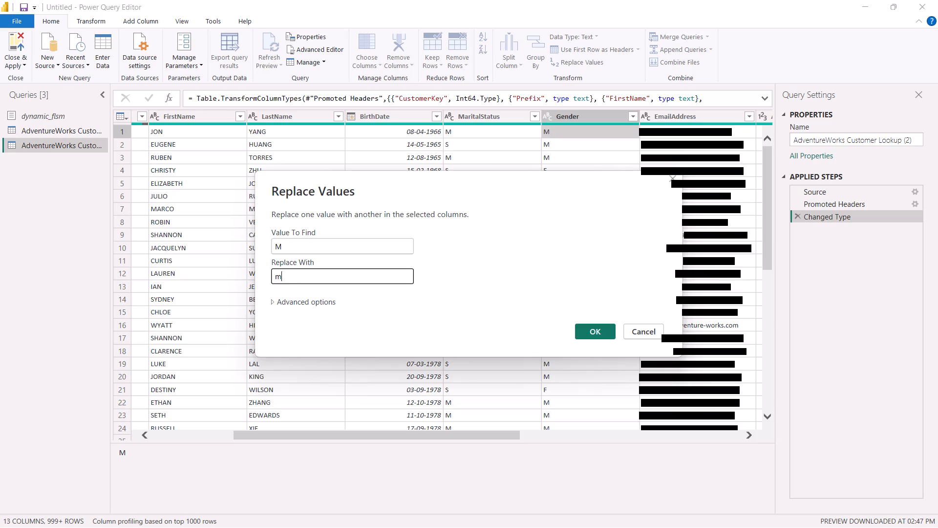
text(ale)
key(Return)
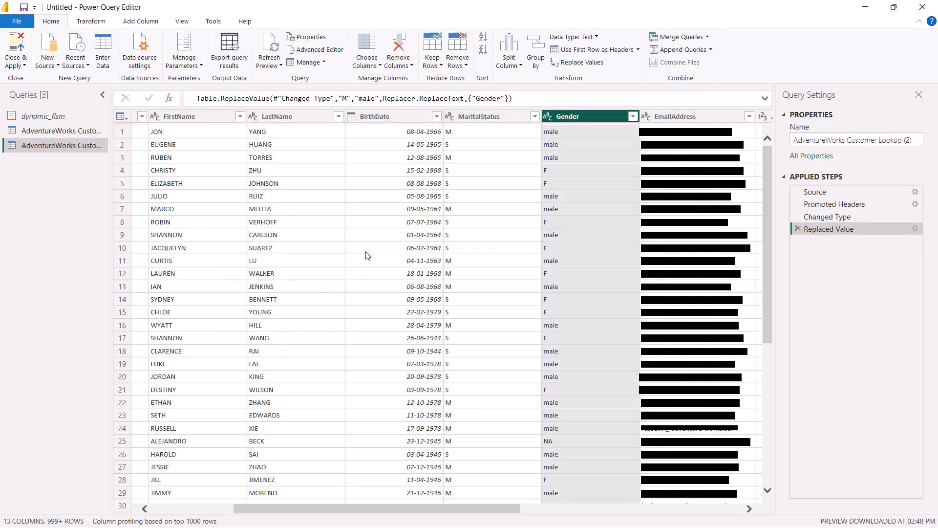
Replace the value F with female in the Gender column.
click(597, 170)
right_click(597, 170)
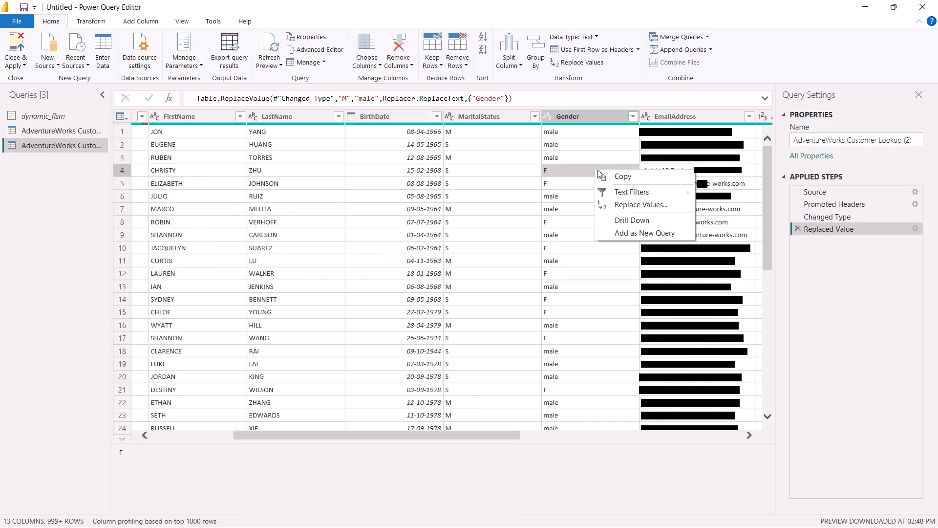
click(646, 208)
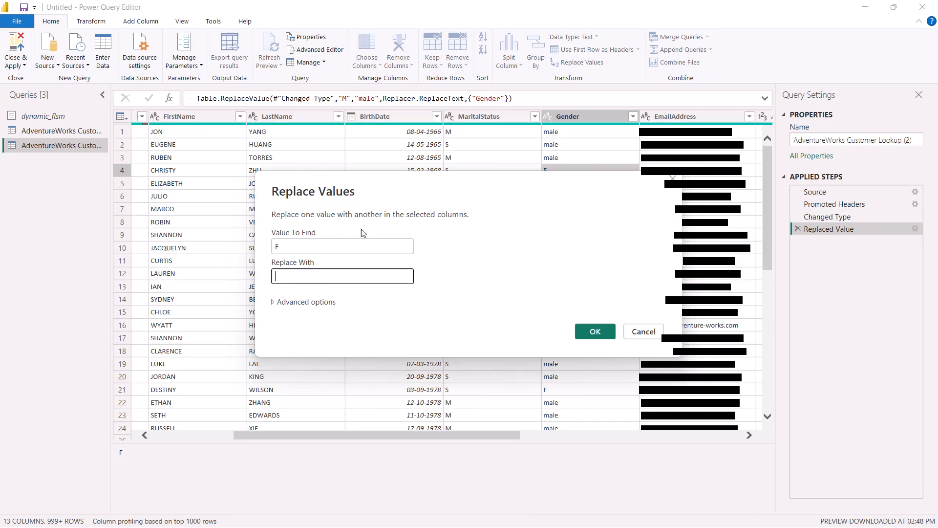
text(female)
key(Return)
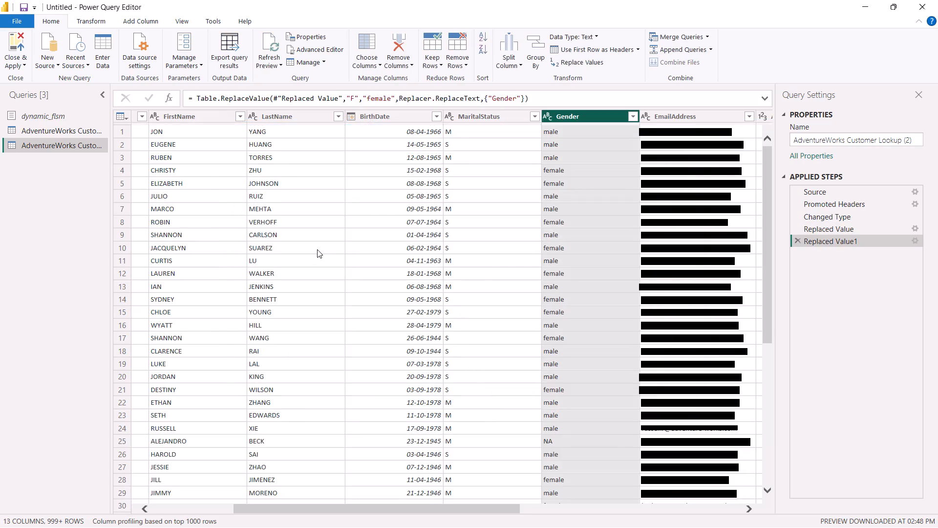
Look across the customer table's columns from CustomerKey to HomeOwner for further values that need cleaning.
click(482, 297)
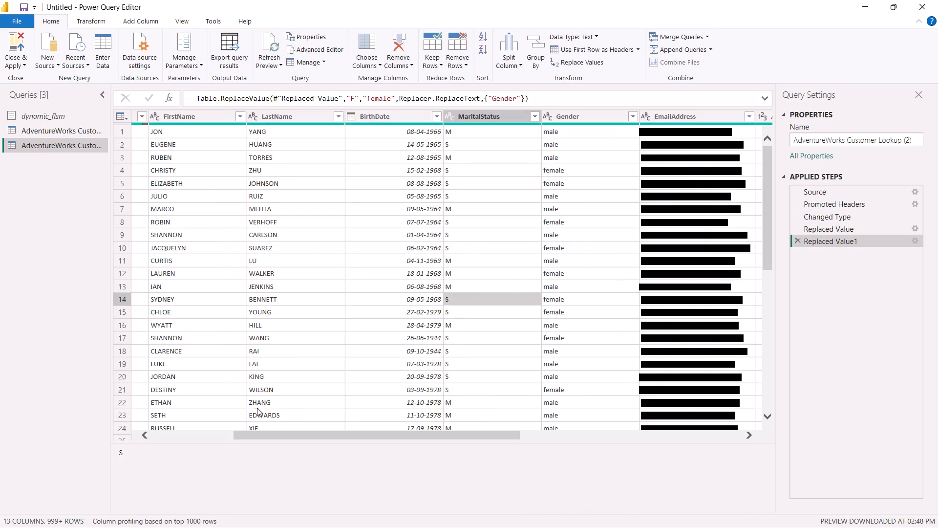
drag(270, 437, 386, 430)
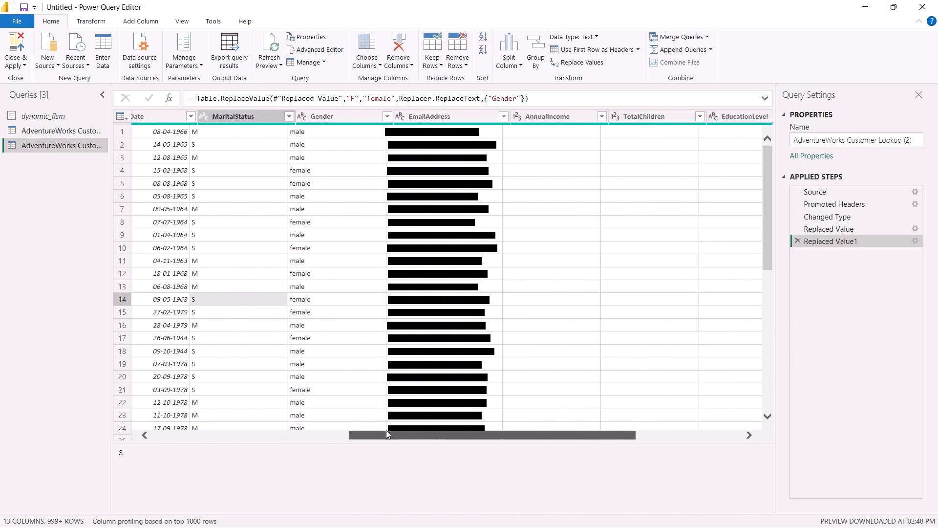
drag(386, 430, 247, 434)
drag(281, 439, 373, 443)
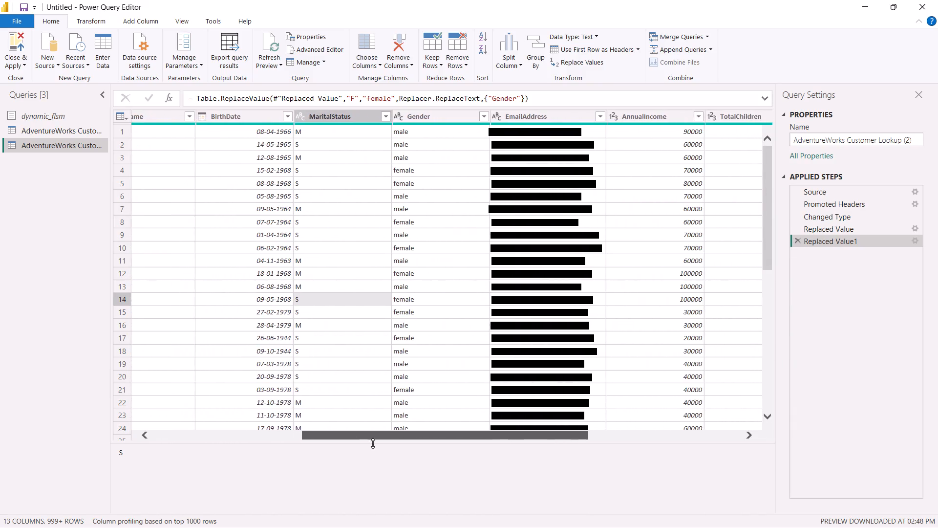
drag(373, 443, 331, 429)
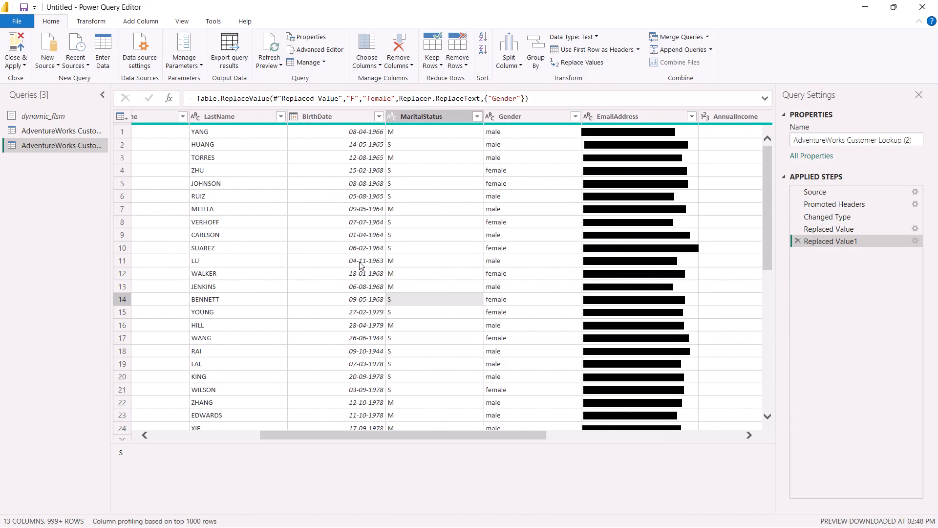
click(399, 252)
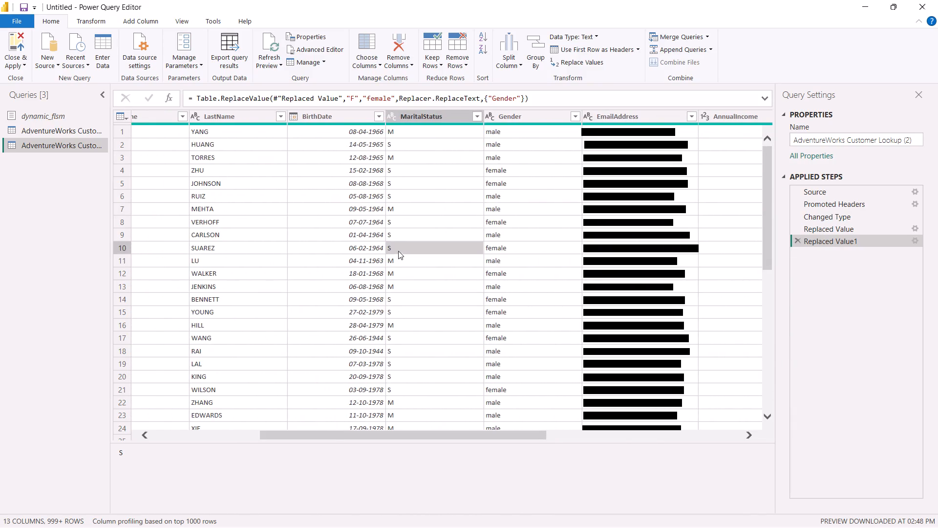
drag(396, 440, 522, 456)
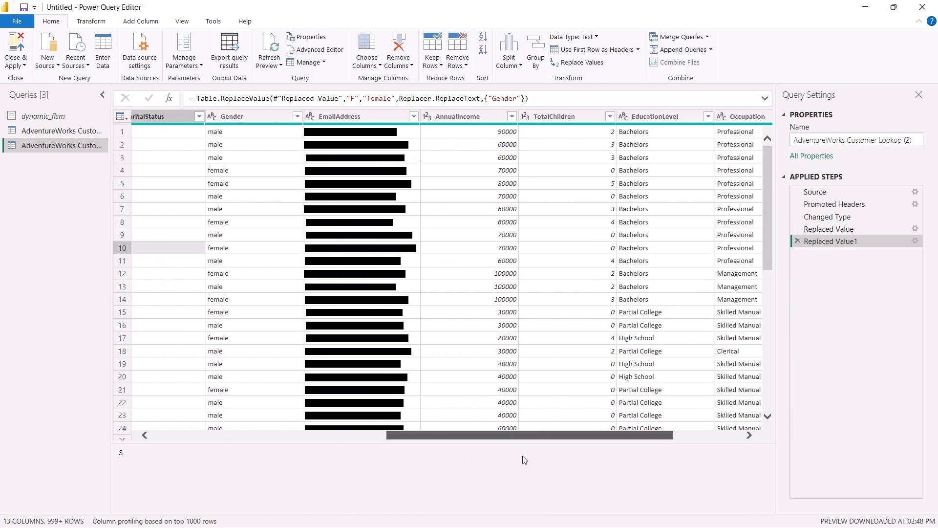
drag(522, 456, 369, 446)
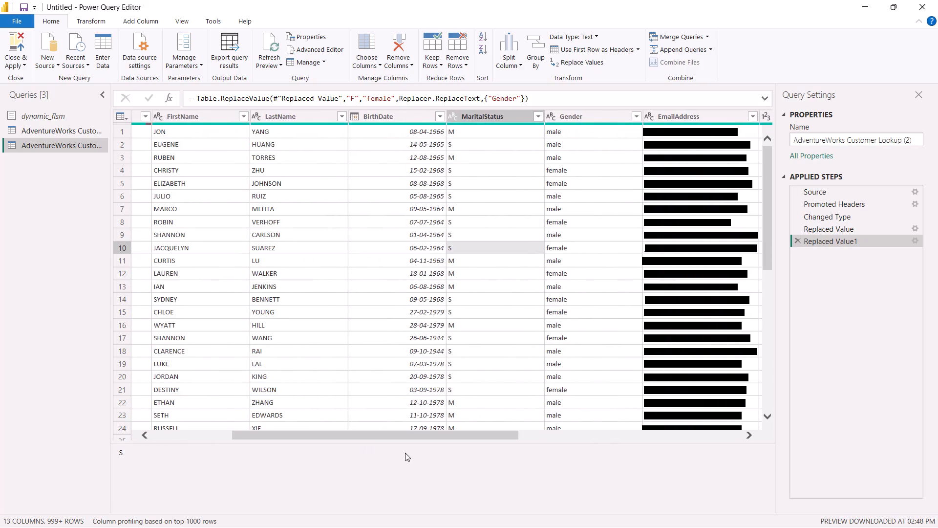
drag(403, 436, 608, 483)
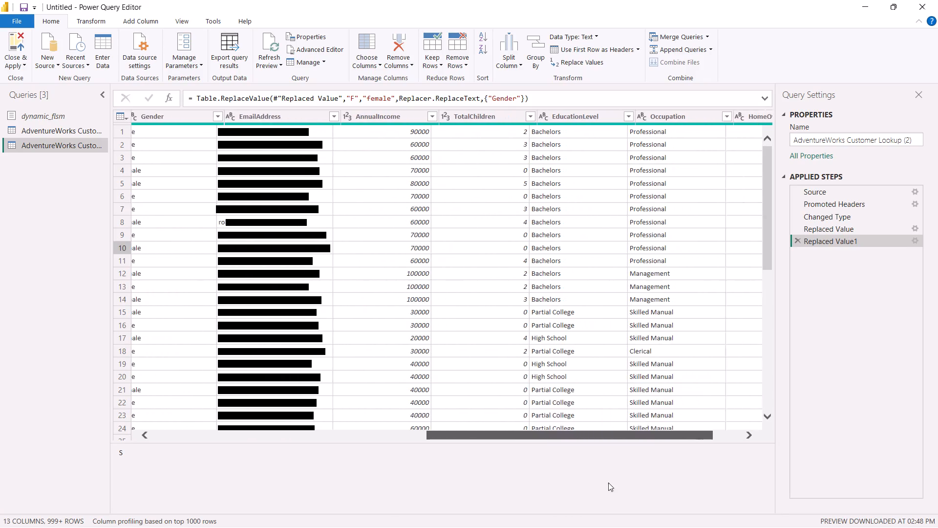
drag(608, 483, 688, 527)
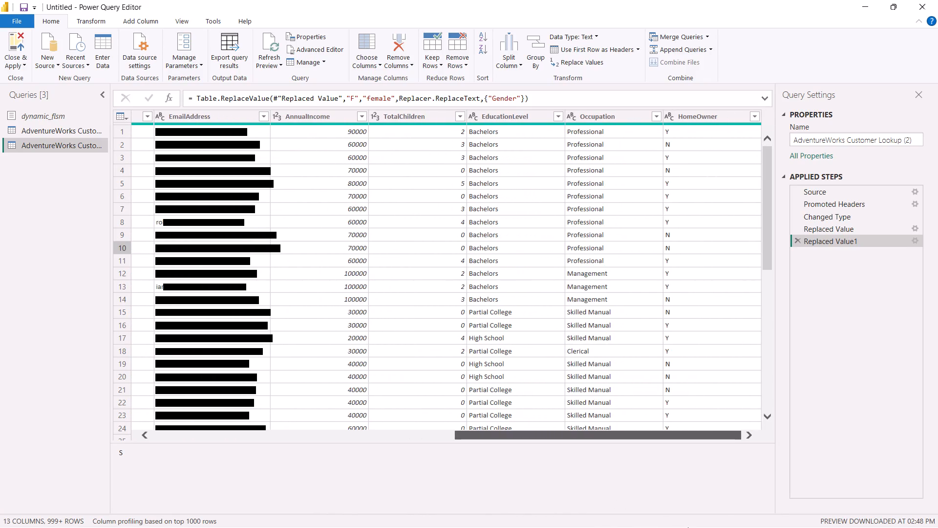
drag(688, 527, 690, 527)
drag(690, 527, 577, 504)
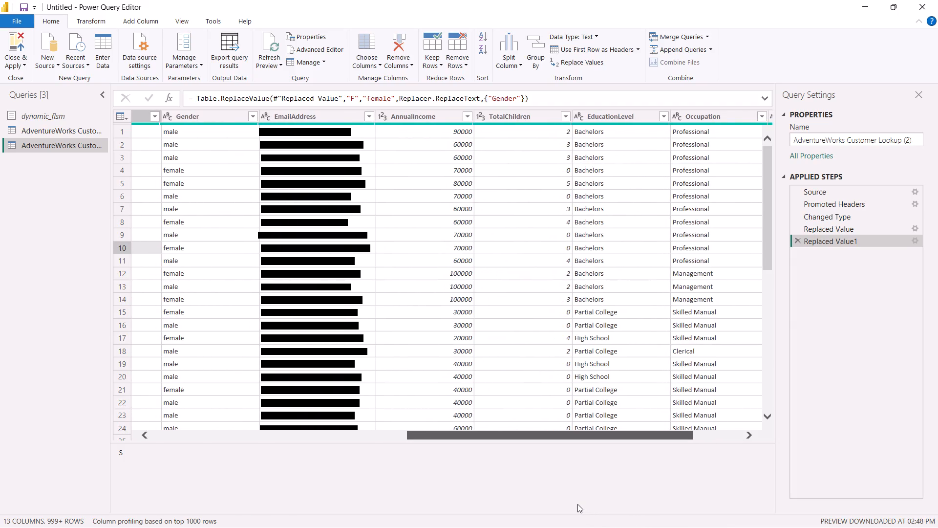
drag(577, 504, 491, 501)
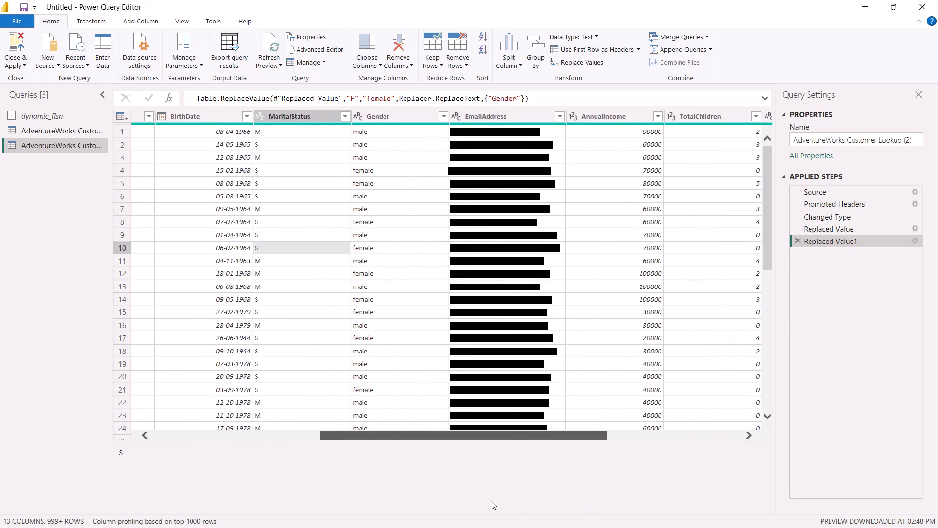
drag(491, 501, 581, 504)
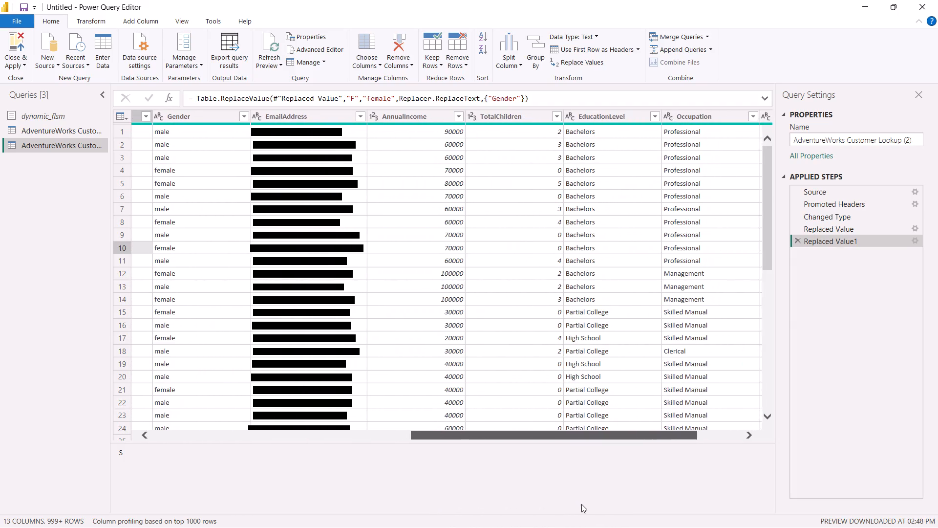
drag(581, 504, 581, 515)
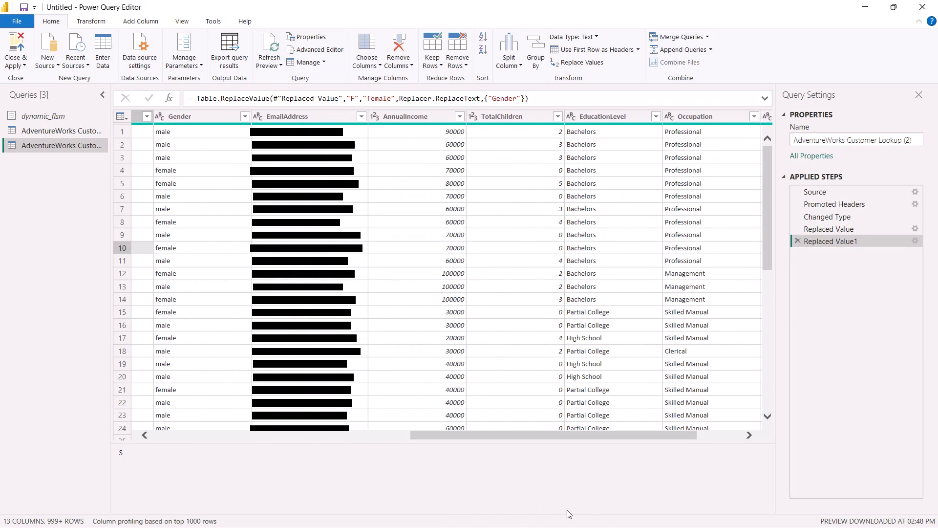
drag(554, 433, 568, 444)
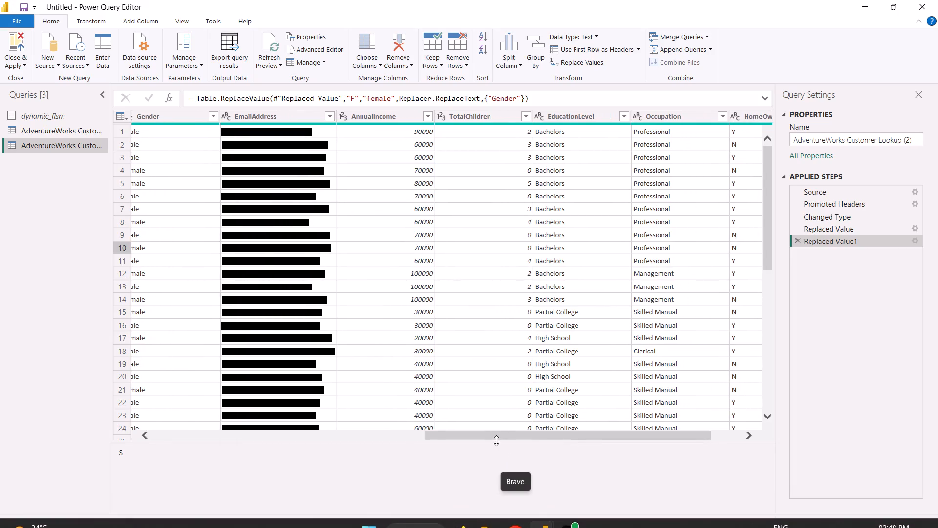
click(503, 454)
drag(500, 444, 526, 445)
drag(521, 433, 1, 358)
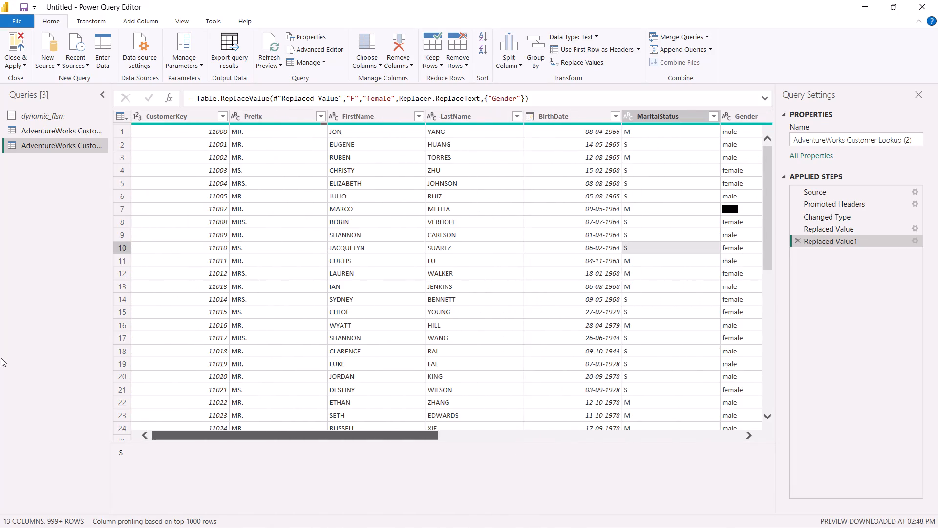
drag(1, 358, 2, 358)
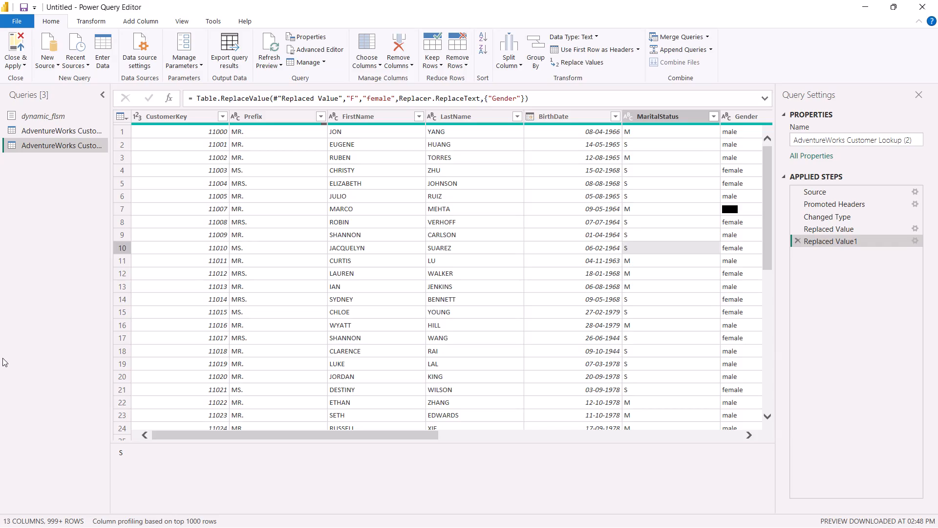
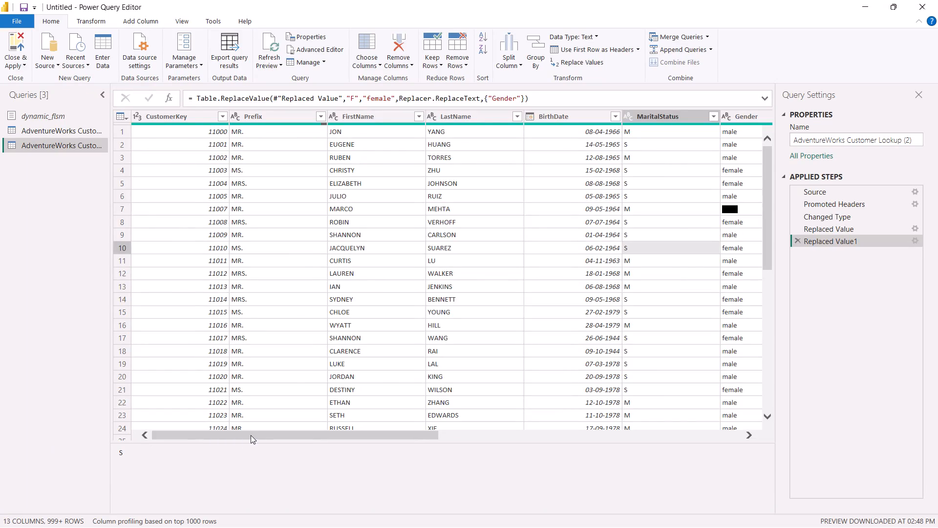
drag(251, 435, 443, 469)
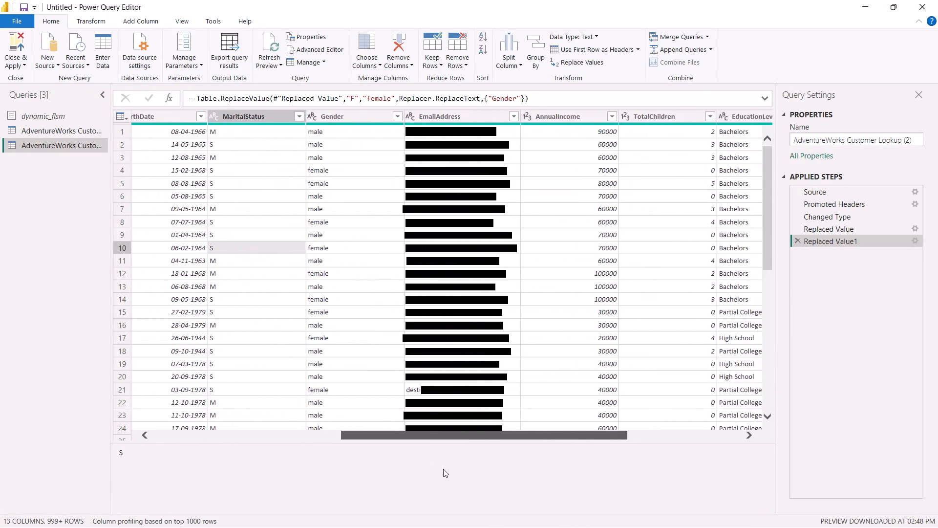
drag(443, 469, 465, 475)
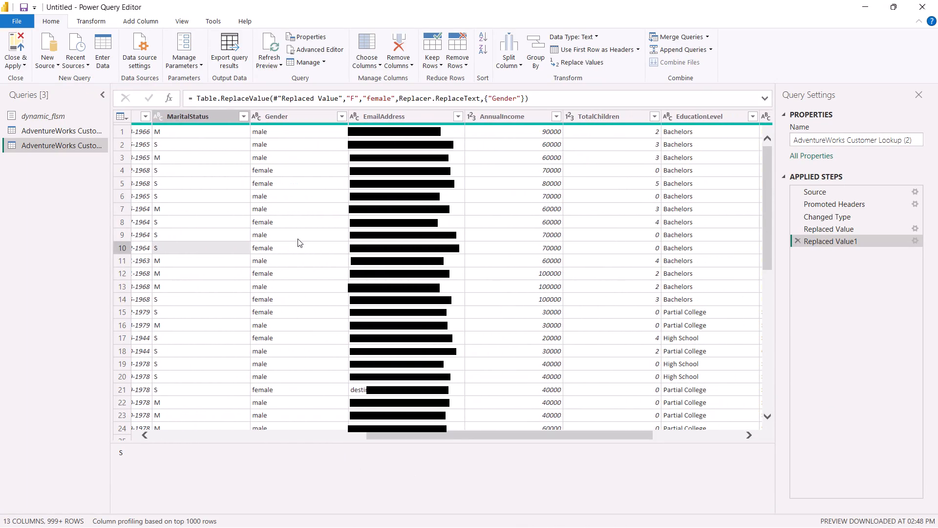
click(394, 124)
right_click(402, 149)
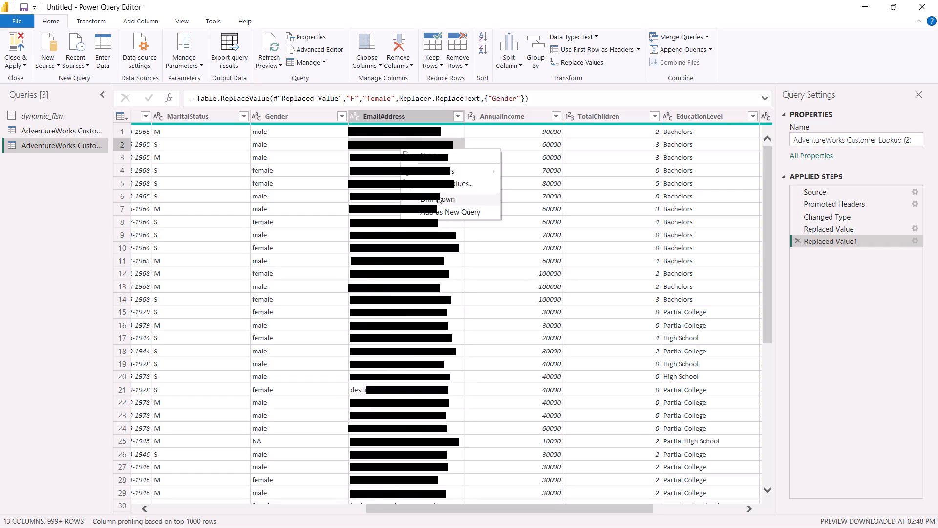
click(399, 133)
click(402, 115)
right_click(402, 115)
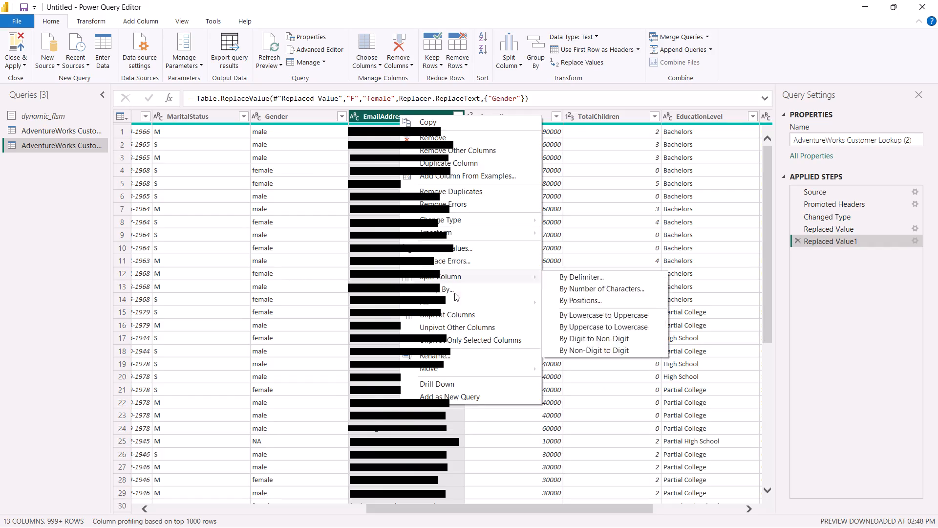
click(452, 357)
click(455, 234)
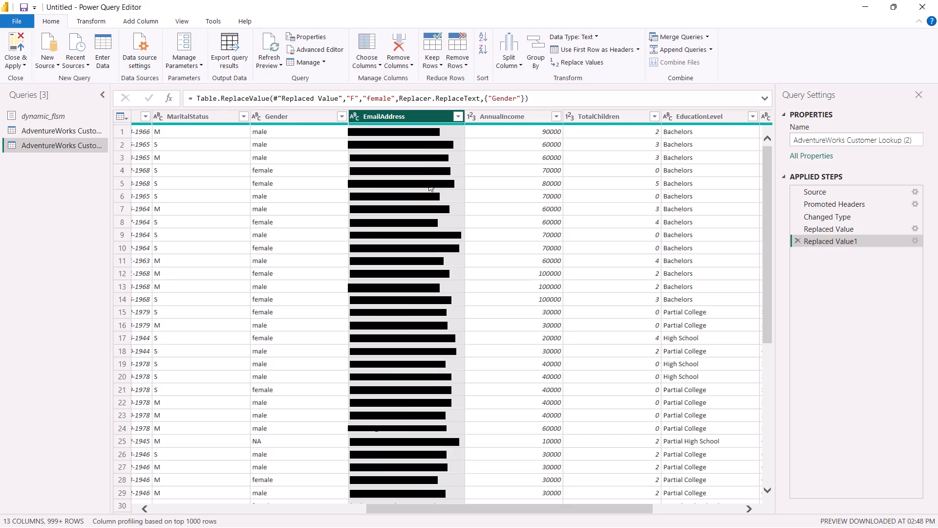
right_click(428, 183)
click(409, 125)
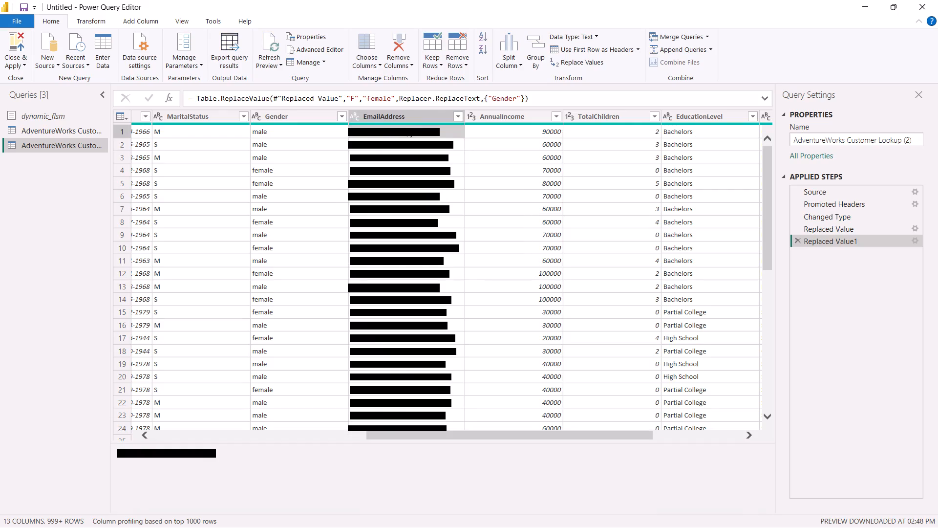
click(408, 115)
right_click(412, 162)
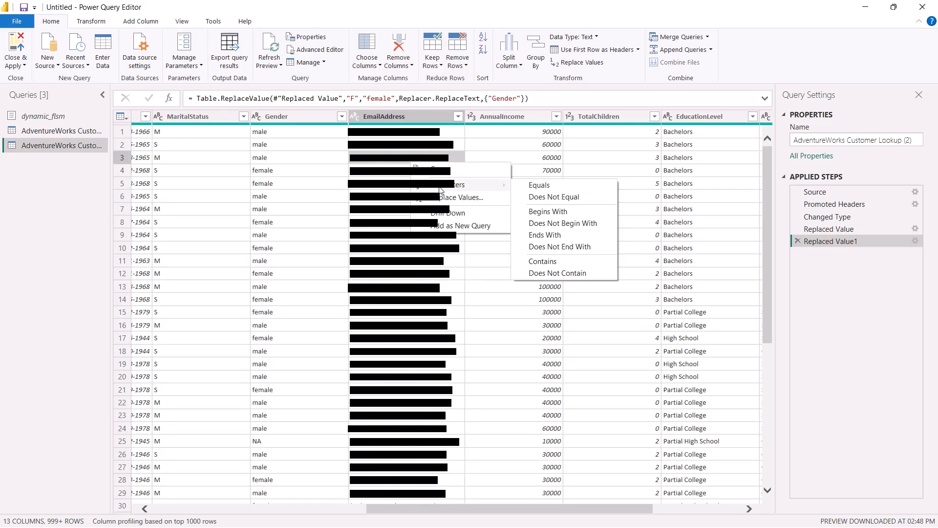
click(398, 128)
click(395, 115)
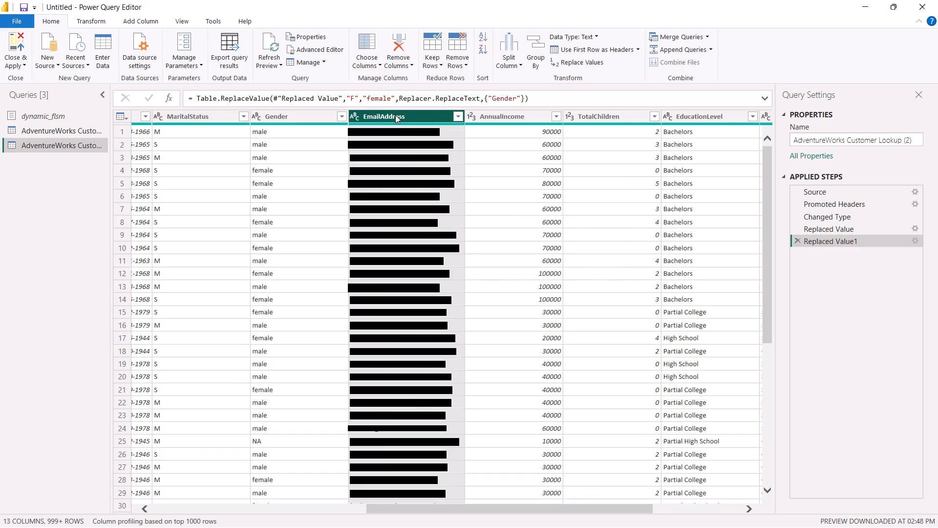
Filter the EmailAddress column with Remove Empty to drop customer rows that have no email address.
click(453, 113)
click(459, 114)
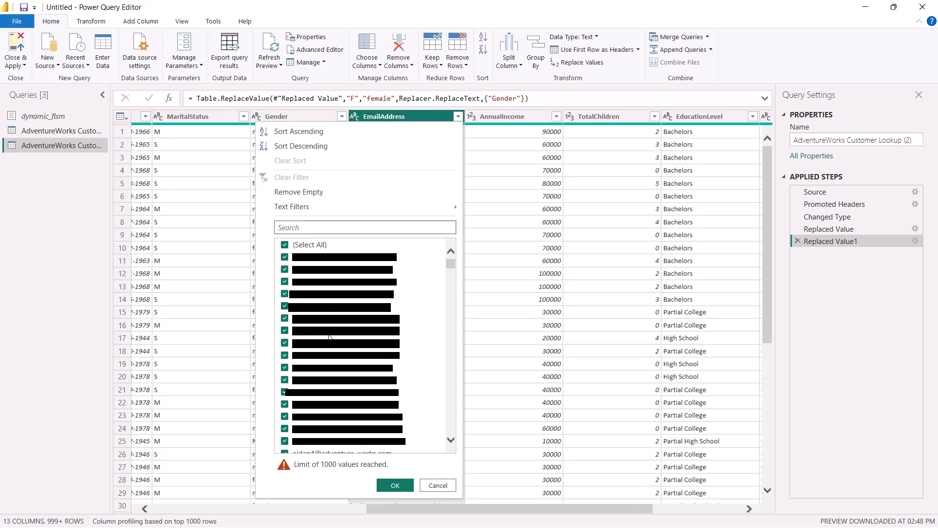
click(301, 203)
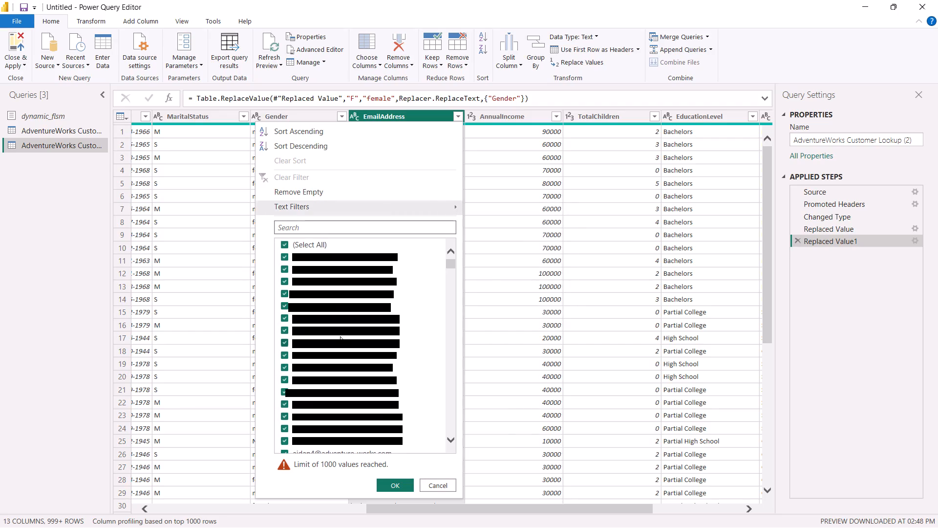
scroll(340, 336, down, 11)
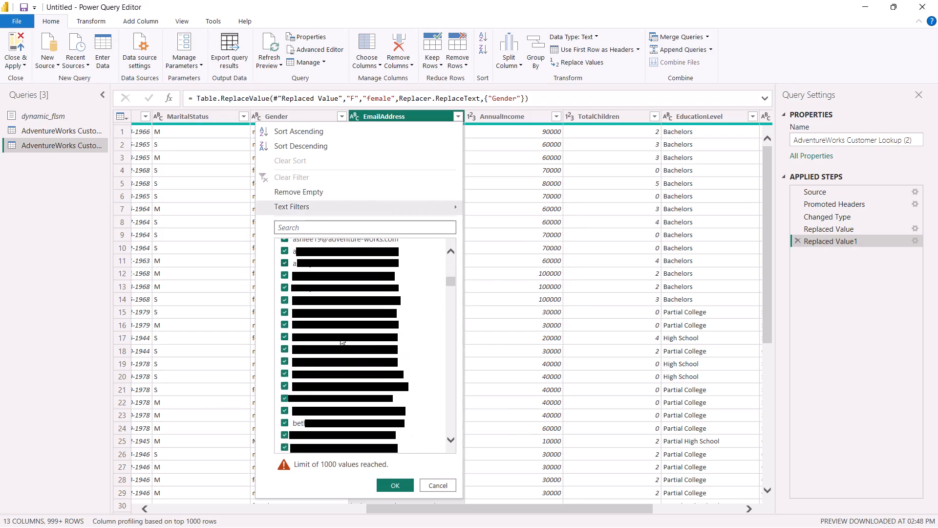
scroll(340, 336, down, 5)
scroll(340, 336, up, 20)
scroll(340, 336, up, 20)
scroll(340, 336, up, 20)
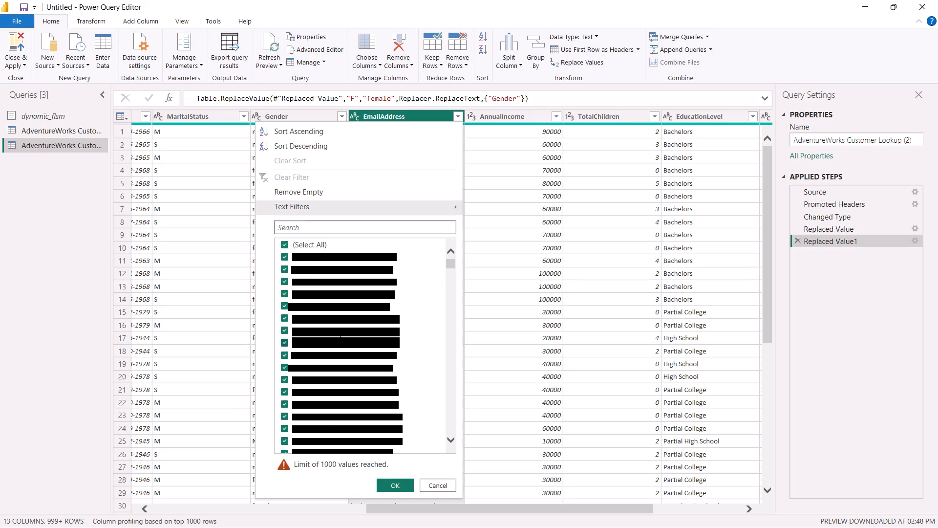
scroll(340, 336, up, 9)
scroll(340, 336, down, 4)
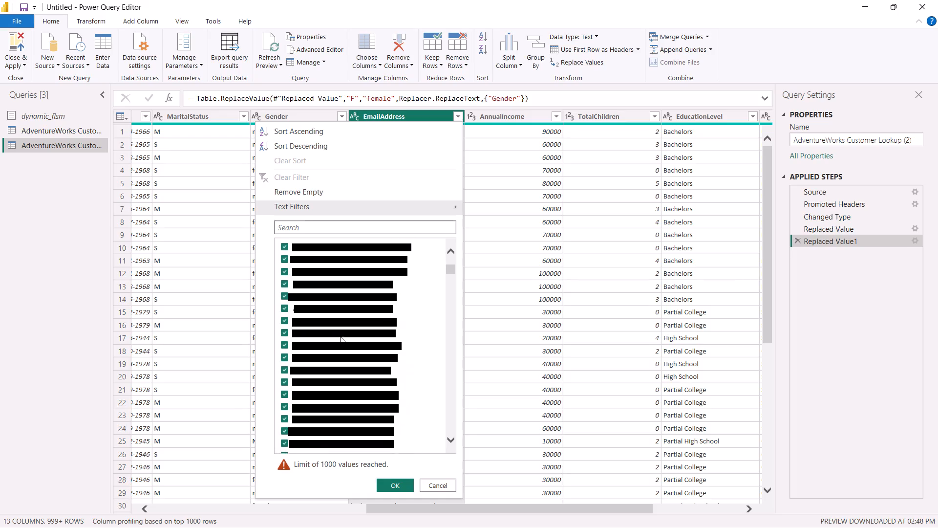
scroll(340, 336, down, 2)
scroll(340, 336, up, 12)
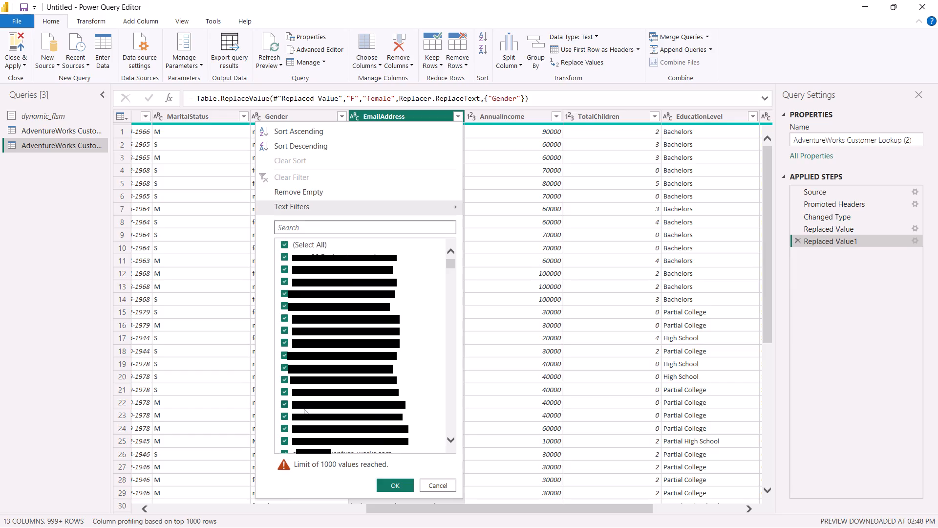
scroll(304, 409, down, 1)
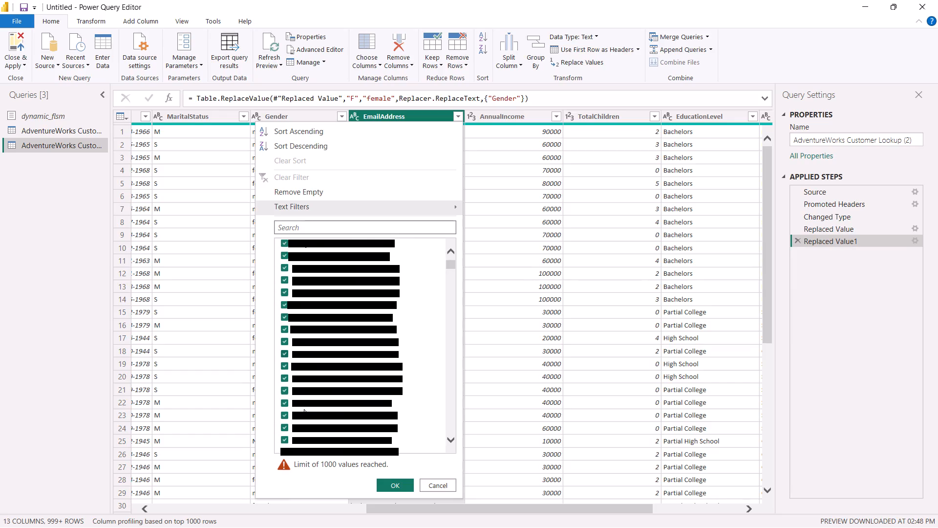
scroll(304, 409, down, 1)
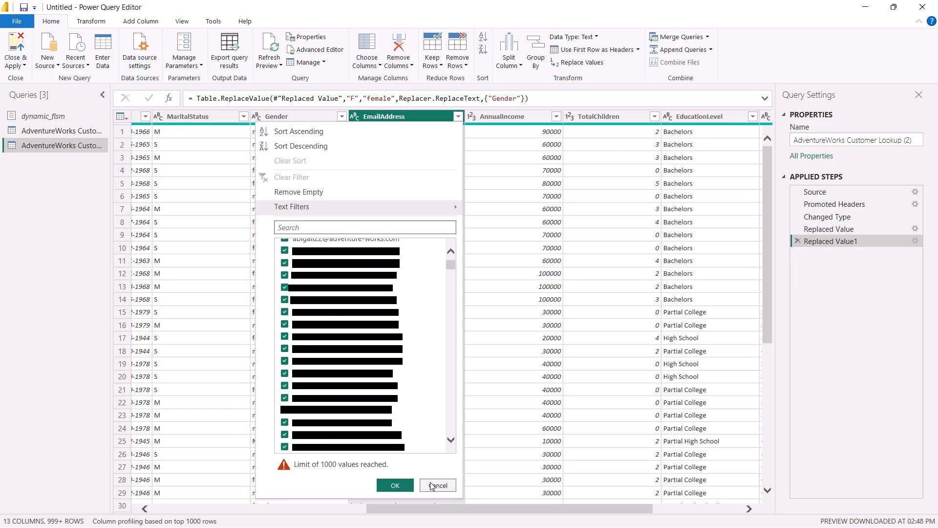
click(344, 190)
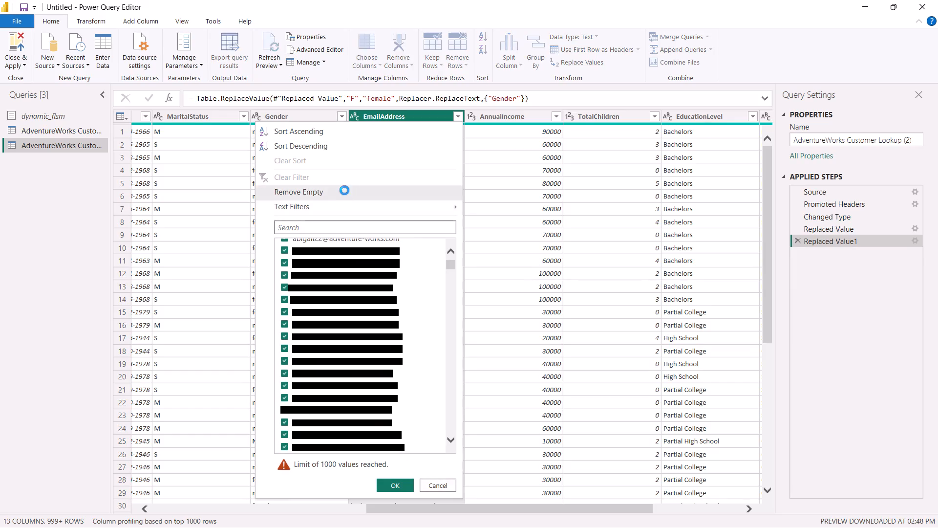
click(544, 330)
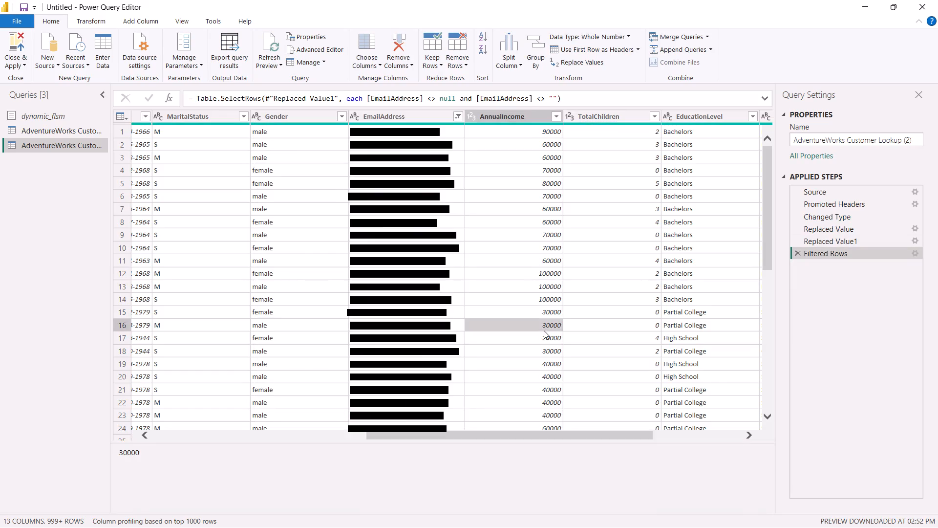
click(450, 351)
scroll(406, 249, up, 2)
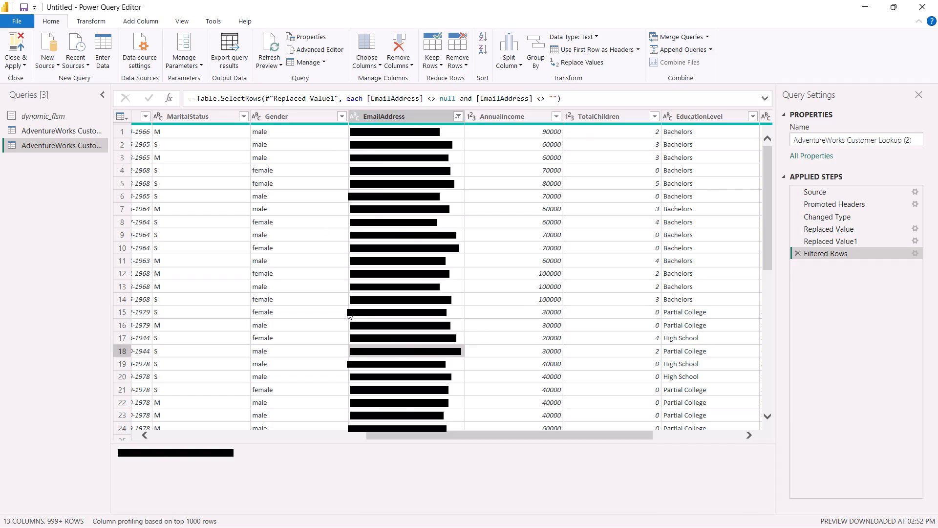
Replace the value M with Married in the MaritalStatus column.
drag(416, 437, 341, 432)
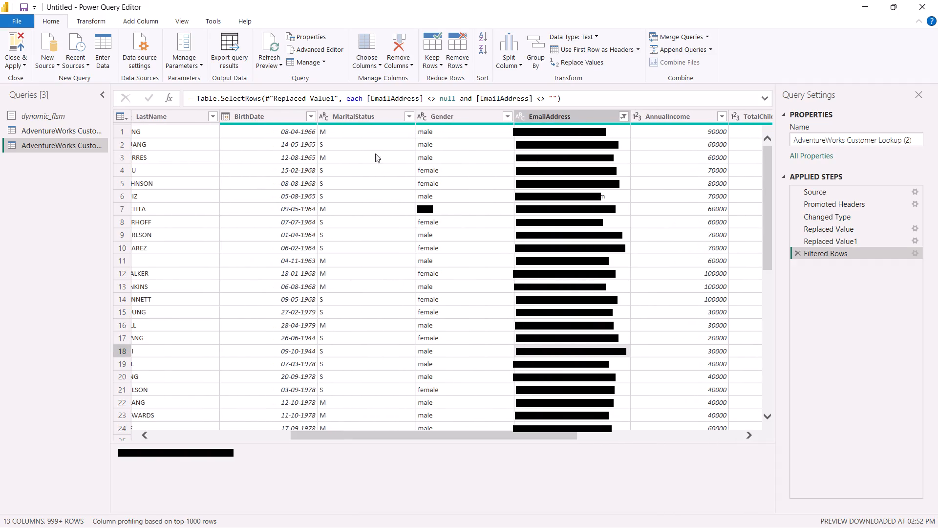
click(348, 131)
right_click(348, 131)
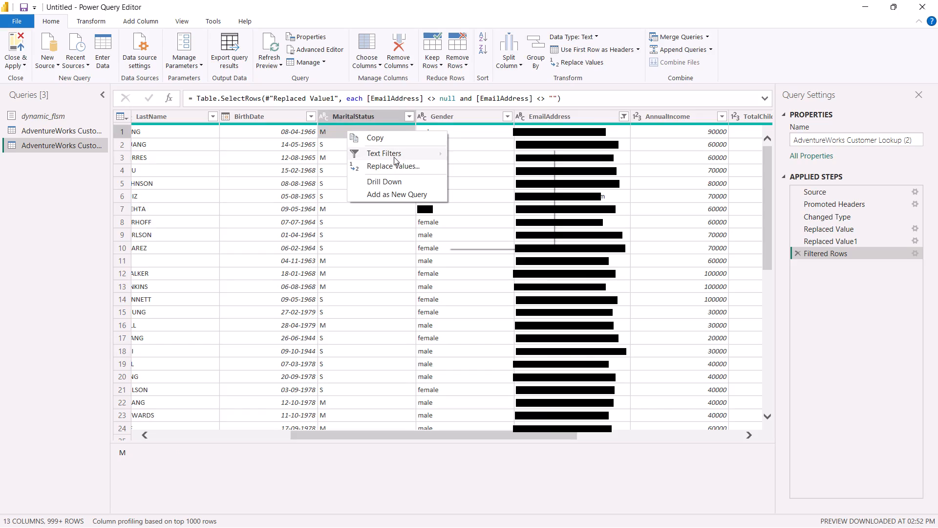
click(405, 165)
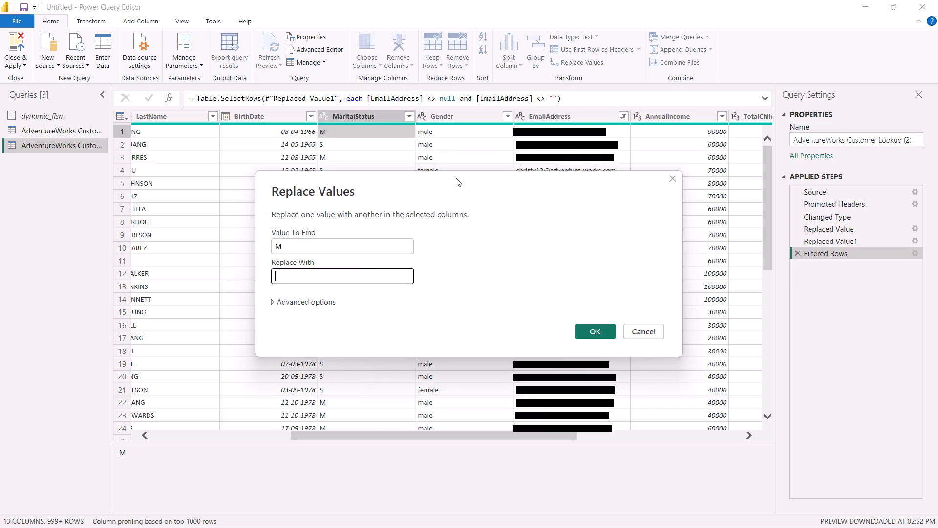
key(m)
key(BackSpace)
text(Married)
click(595, 331)
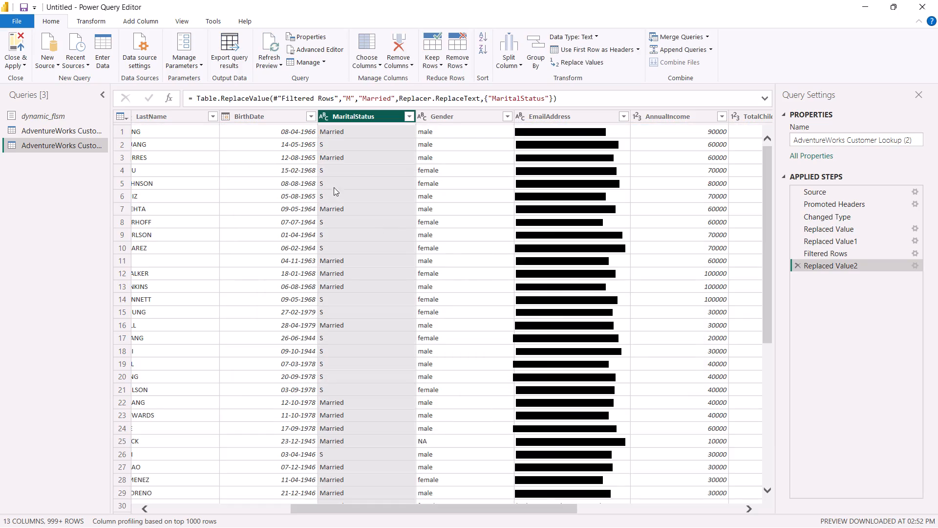
Replace the value S with Single in the MaritalStatus column.
click(342, 174)
right_click(342, 174)
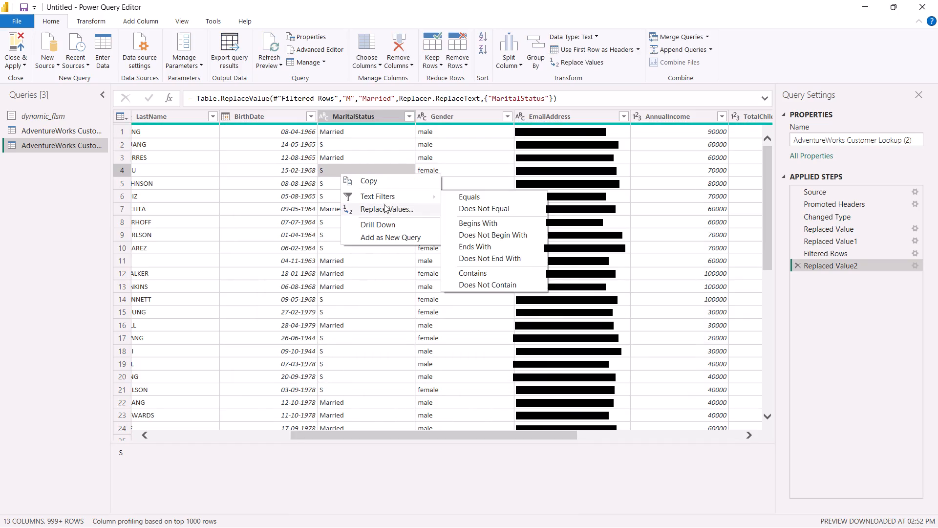
click(396, 207)
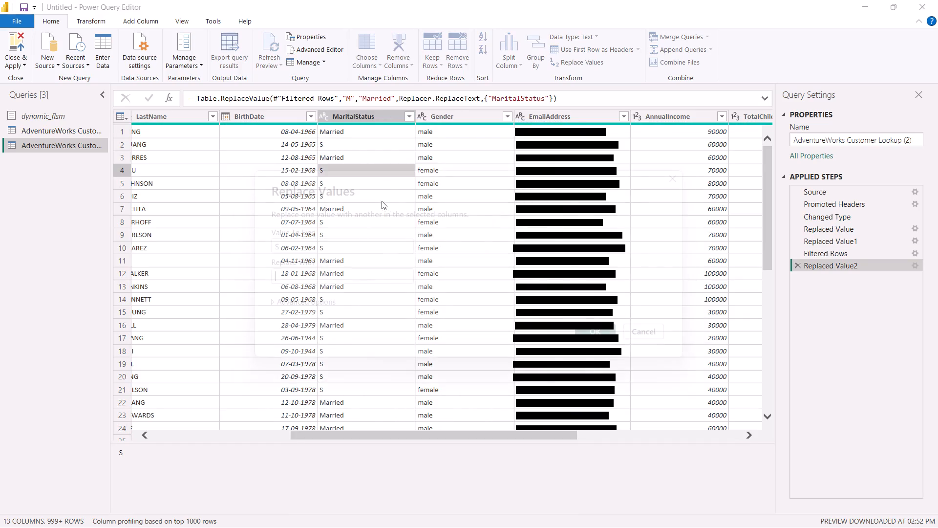
text(Single)
click(585, 323)
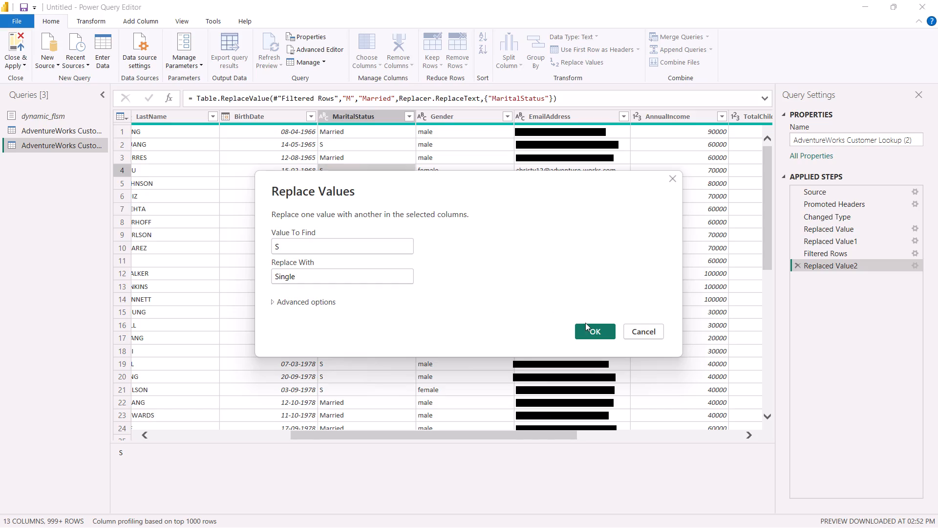
click(601, 334)
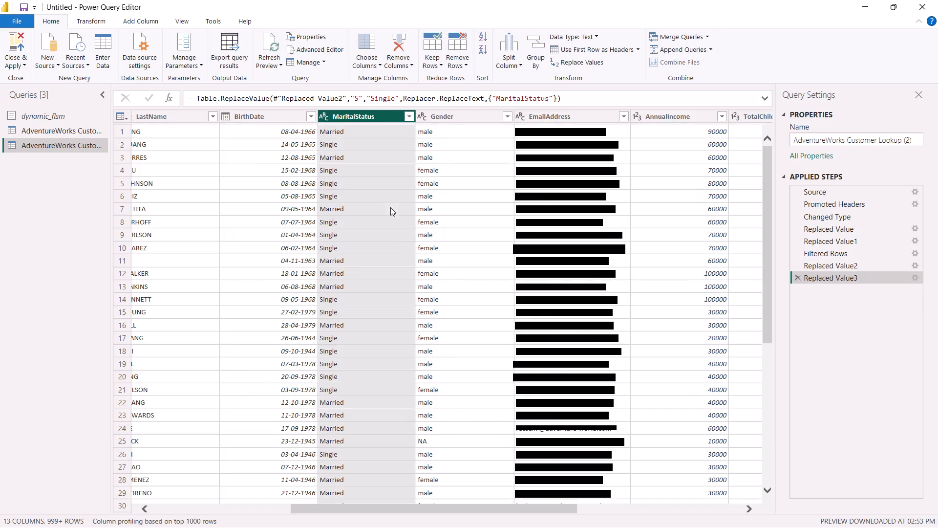
click(395, 248)
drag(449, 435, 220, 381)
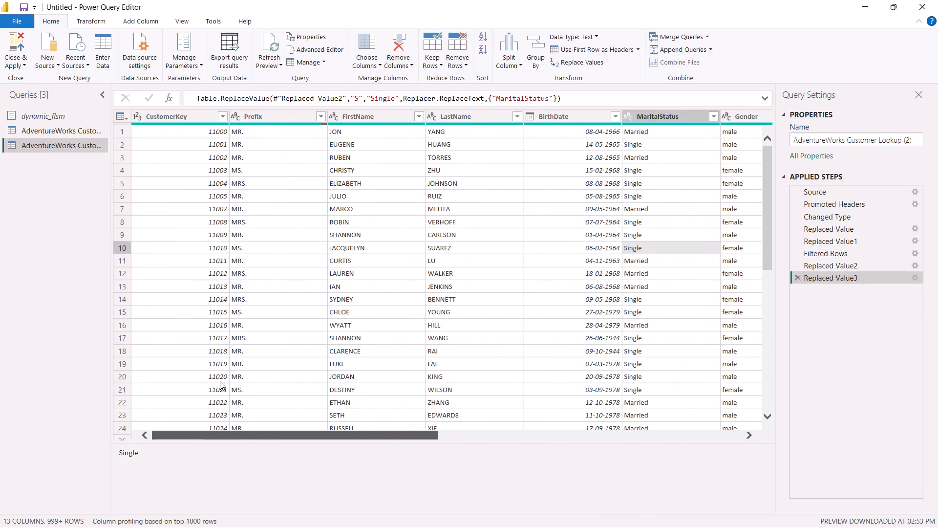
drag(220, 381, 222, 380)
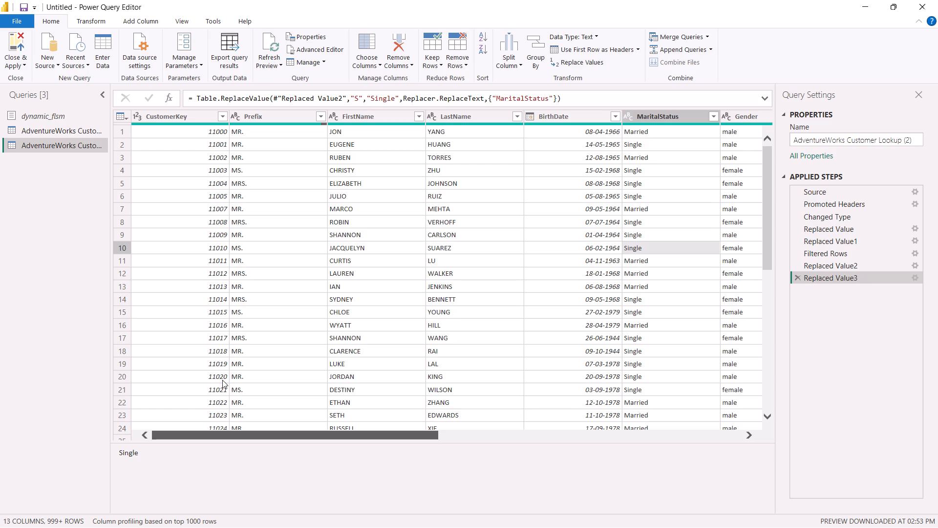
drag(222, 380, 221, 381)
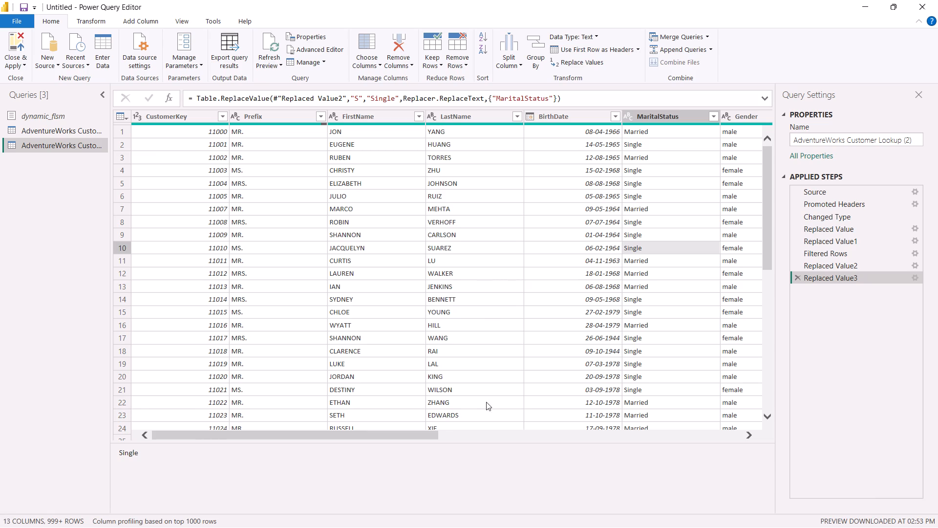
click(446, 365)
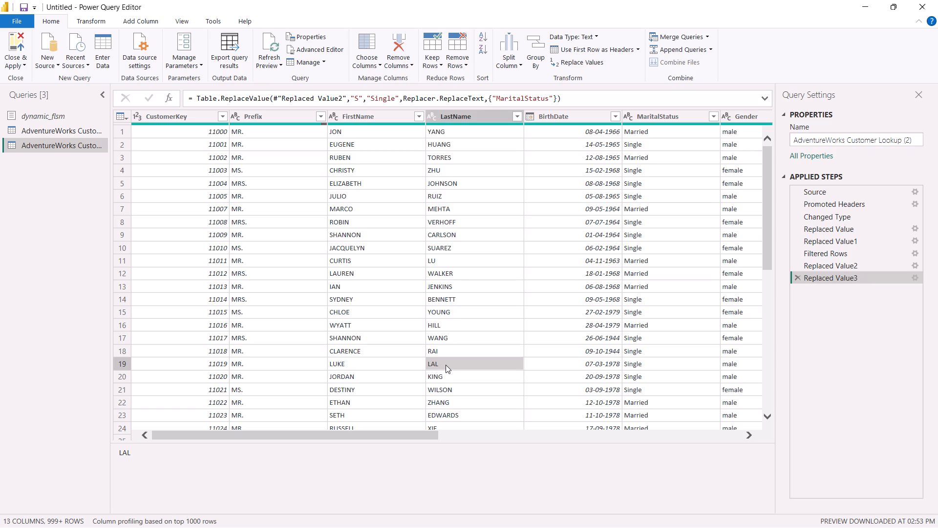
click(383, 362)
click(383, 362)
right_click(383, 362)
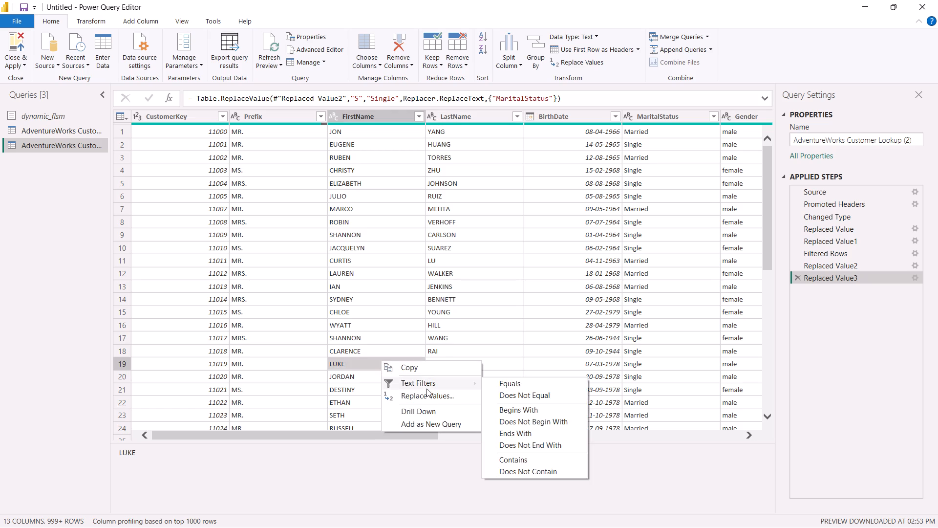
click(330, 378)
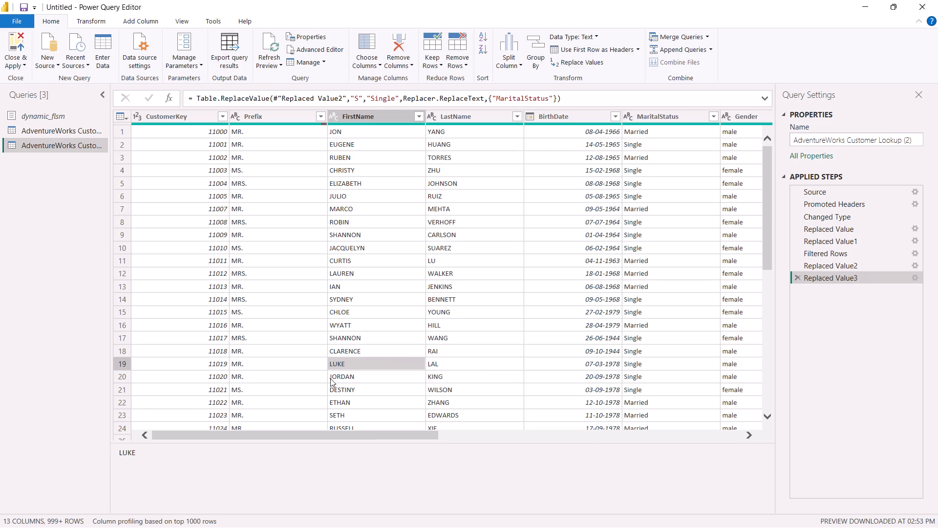
Look down through the customer rows for further values that need cleaning.
click(452, 388)
scroll(452, 388, down, 1)
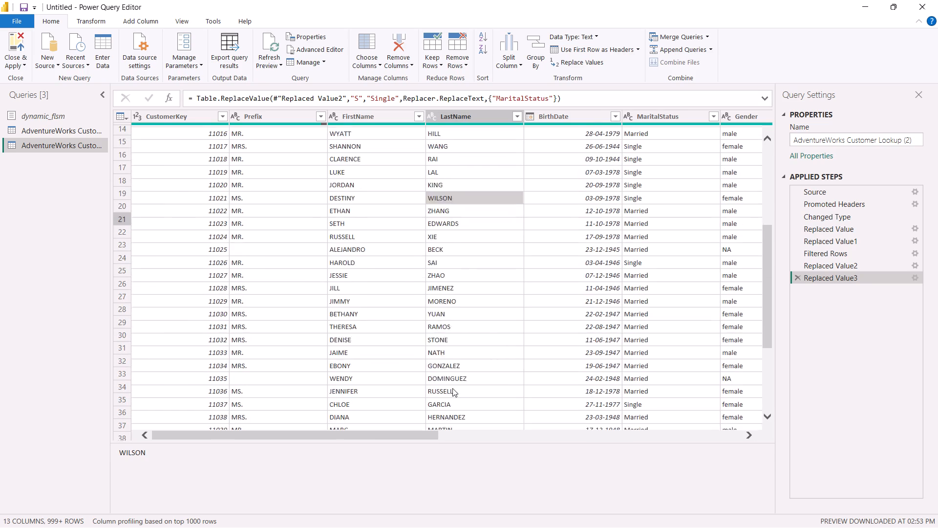
scroll(452, 388, down, 6)
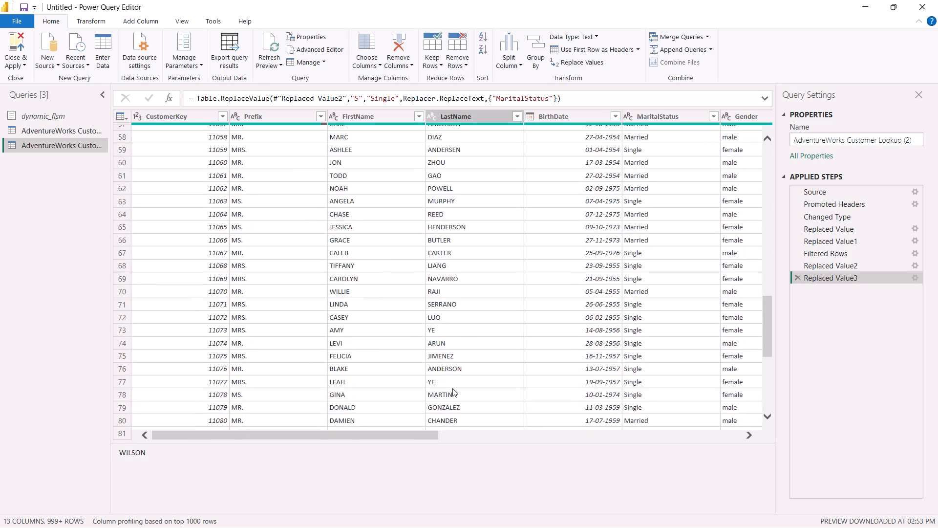
scroll(452, 388, down, 1)
scroll(452, 388, up, 5)
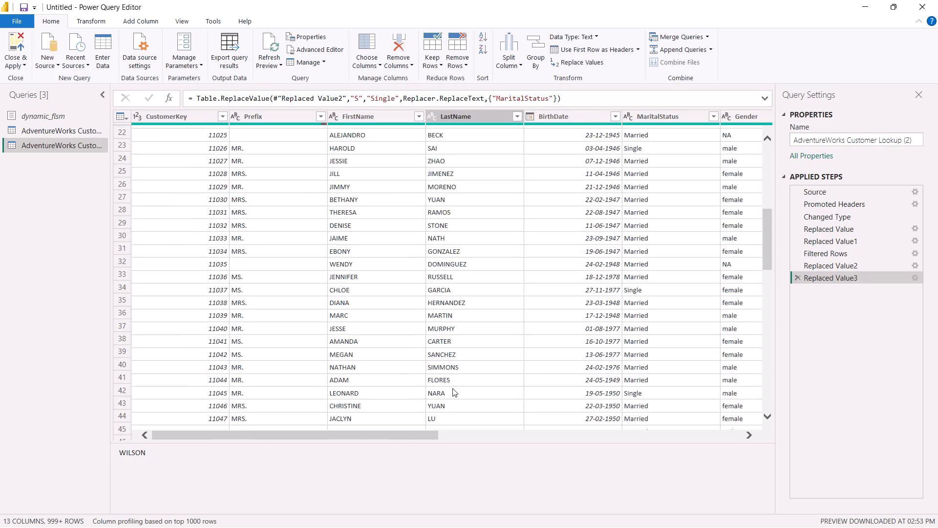
scroll(452, 388, up, 1)
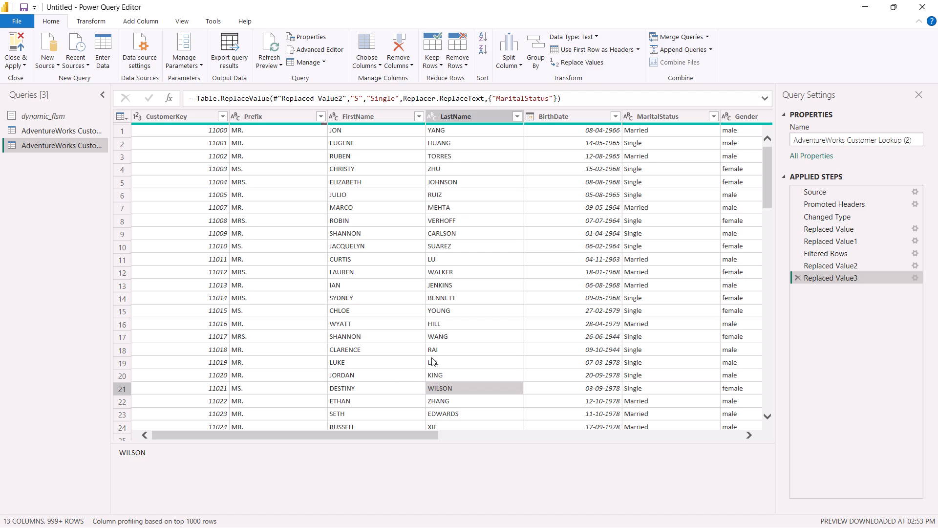
Replace the value LUKE with baggy in the FirstName column.
click(383, 364)
right_click(383, 364)
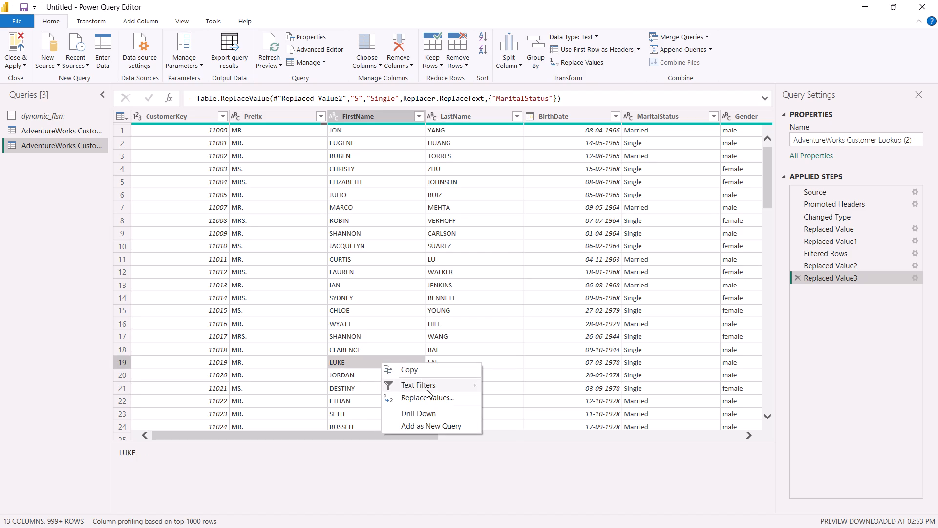
click(467, 396)
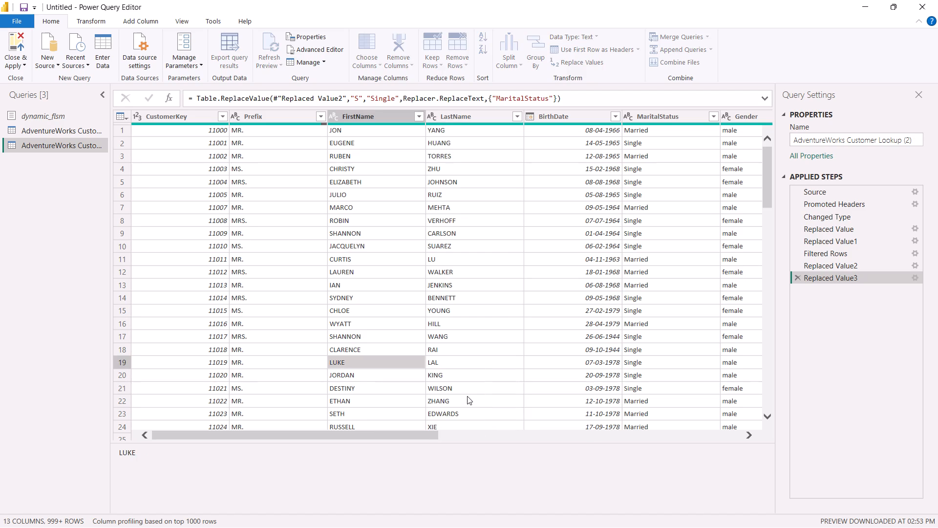
text(baggy)
click(590, 325)
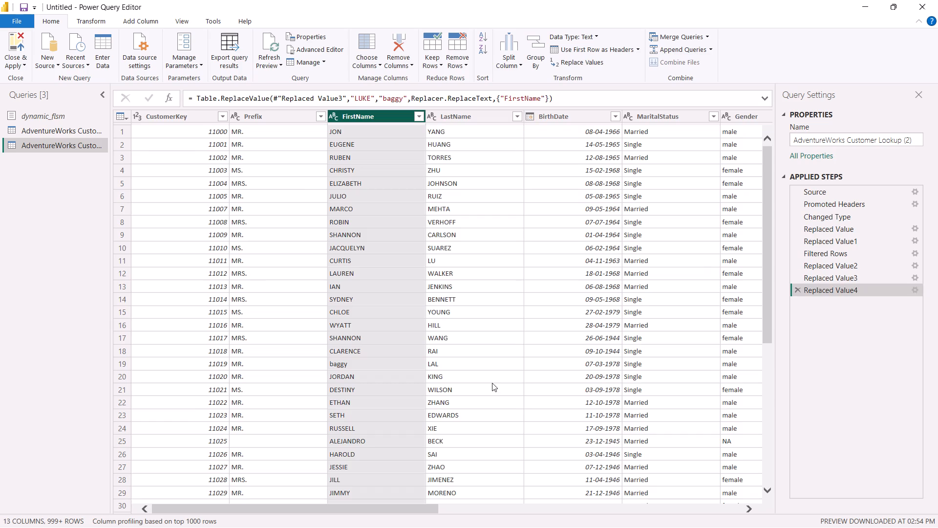
Replace the value baggy with uppercase BAGGY in the FirstName column.
click(492, 405)
click(374, 363)
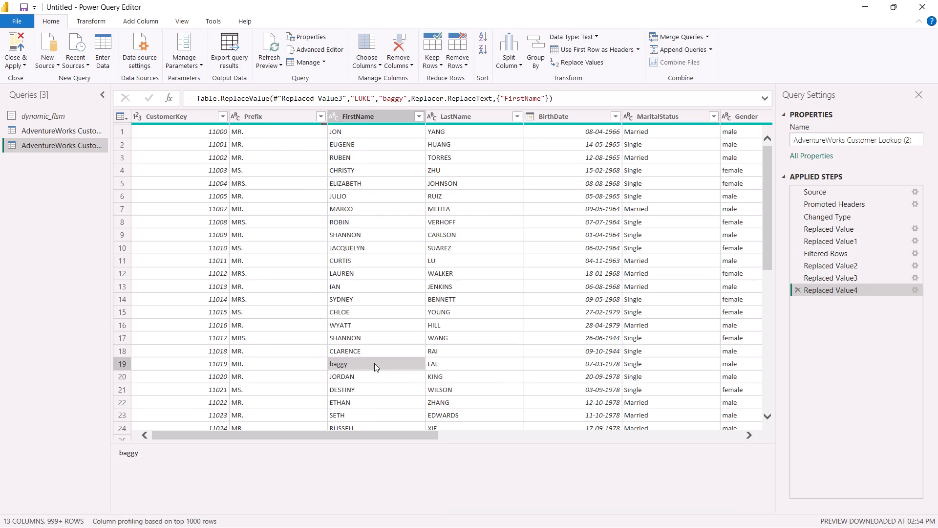
double_click(374, 363)
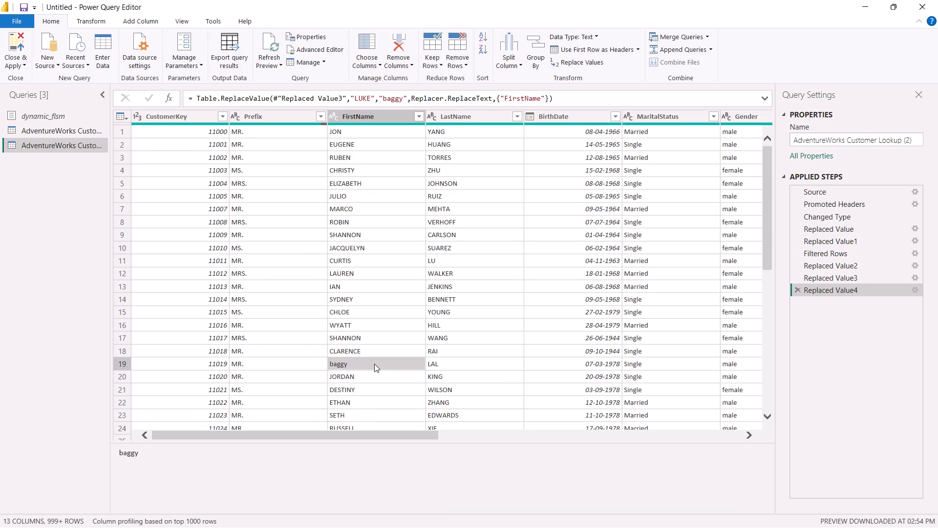
right_click(374, 364)
click(417, 402)
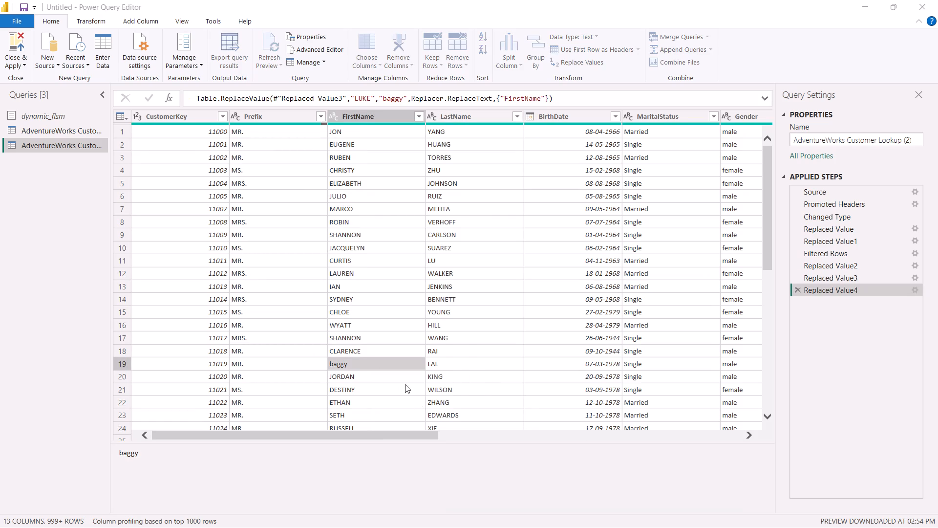
text(BAgg)
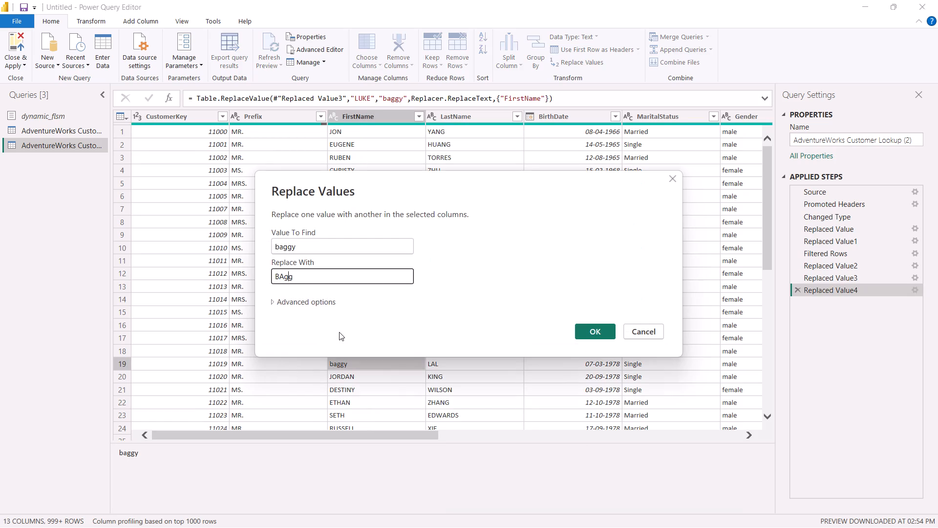
key(BackSpace)
key(BackSpace)
key(BackSpace)
text(AGGY)
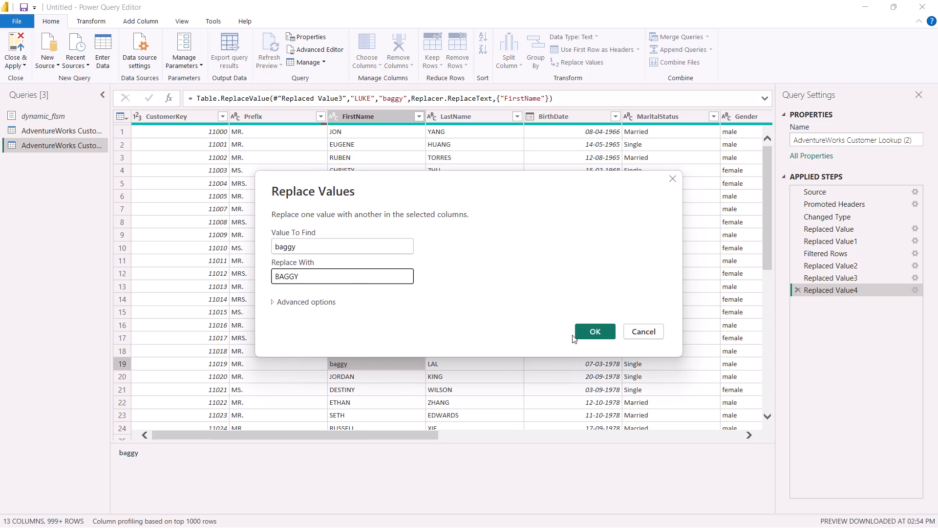
click(579, 334)
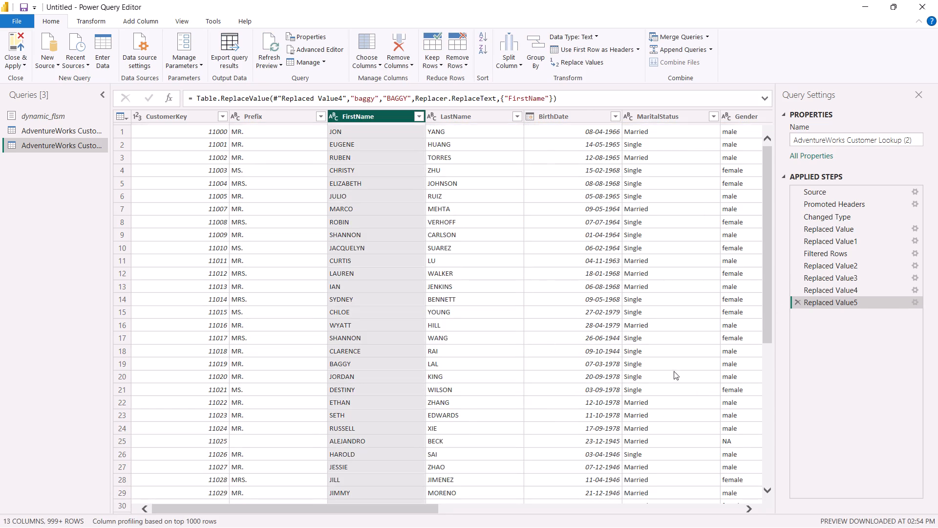
click(818, 360)
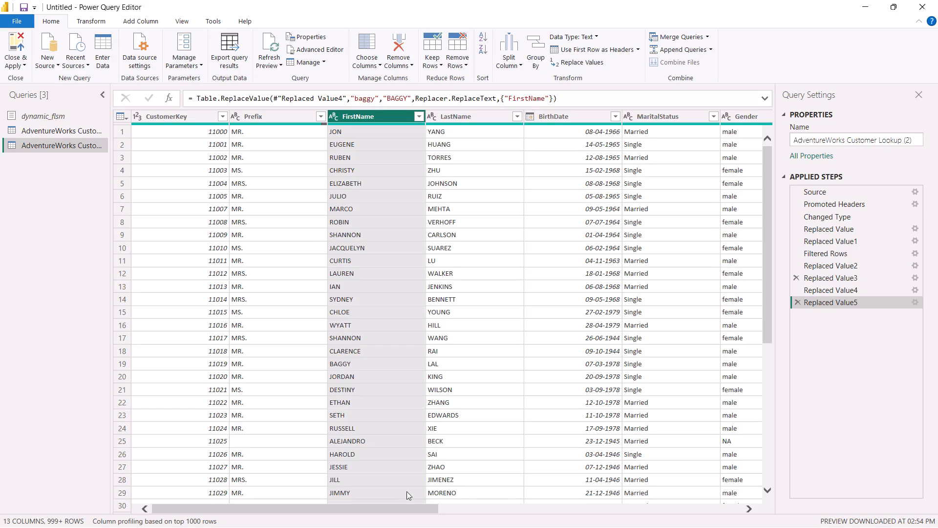
Select the EmailAddress column.
drag(399, 509, 557, 527)
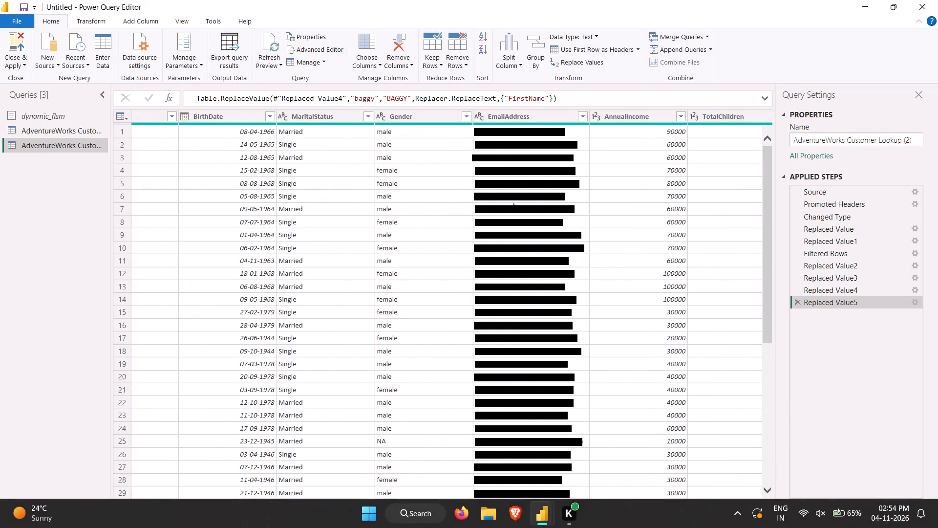
click(520, 131)
click(517, 115)
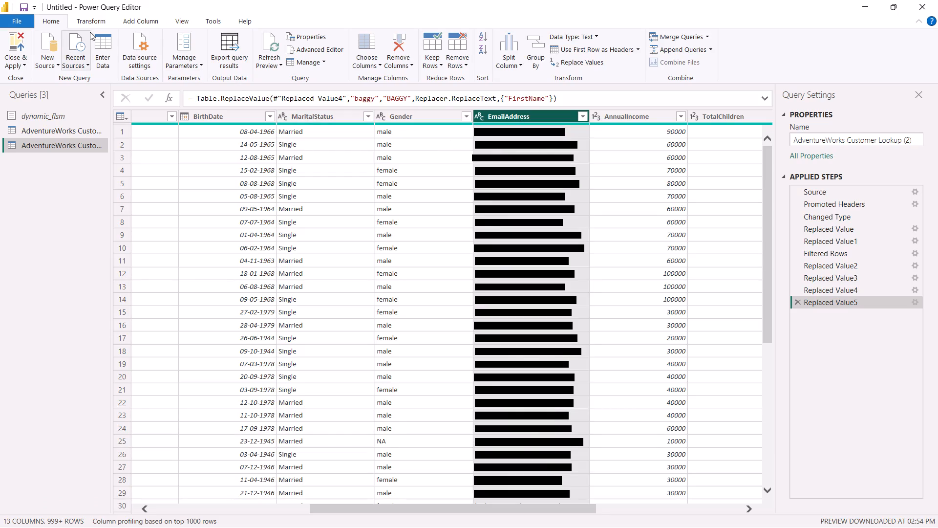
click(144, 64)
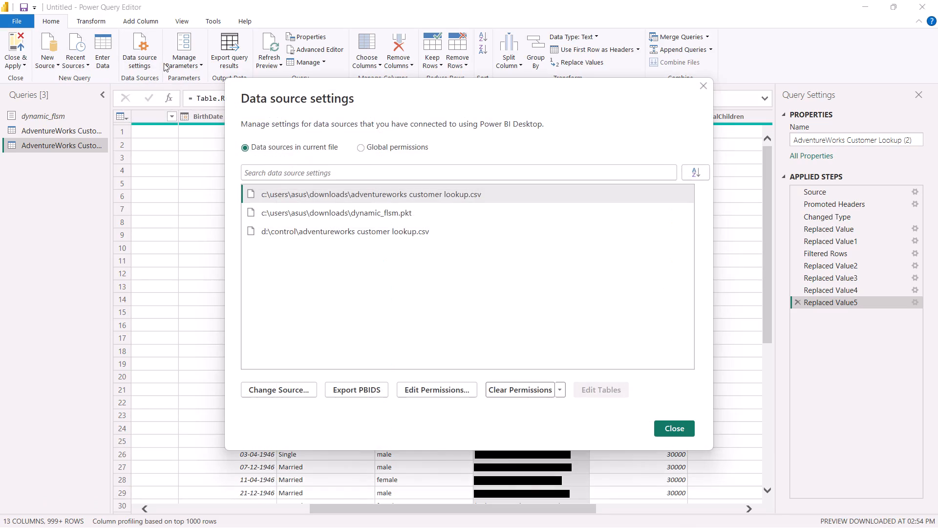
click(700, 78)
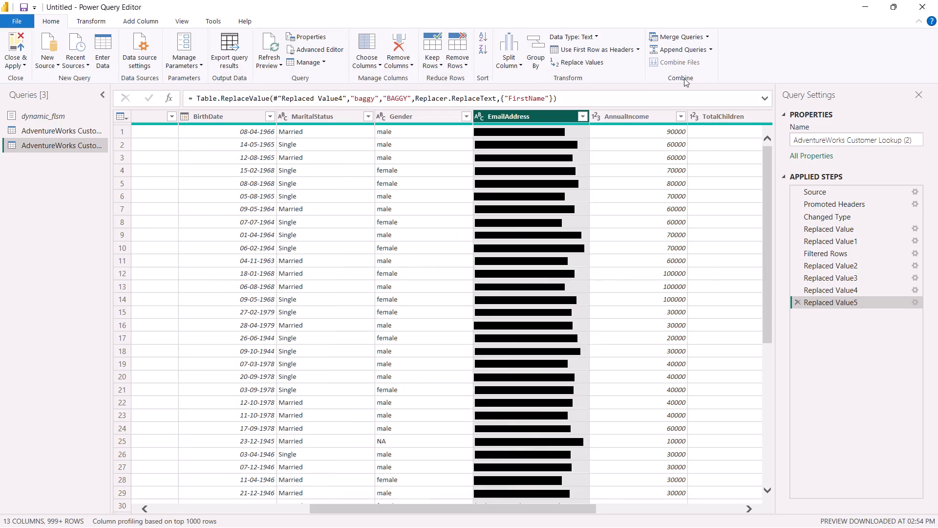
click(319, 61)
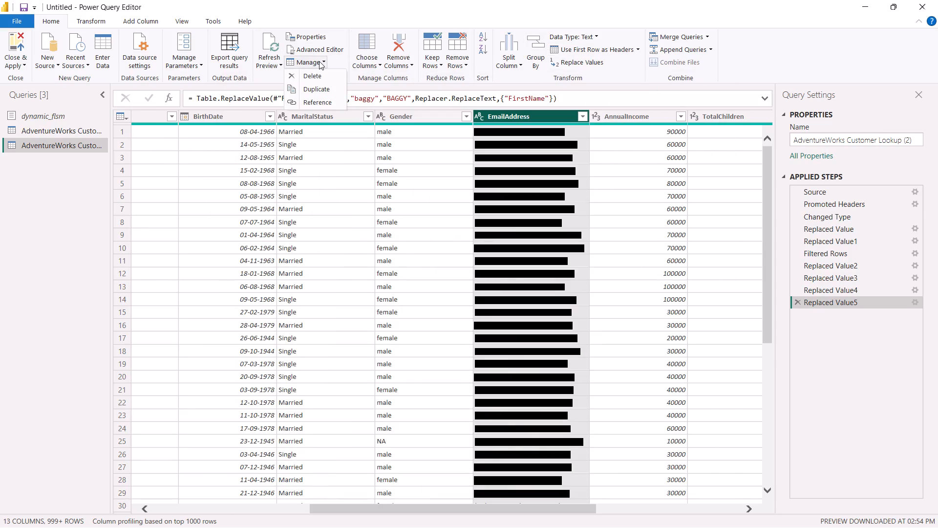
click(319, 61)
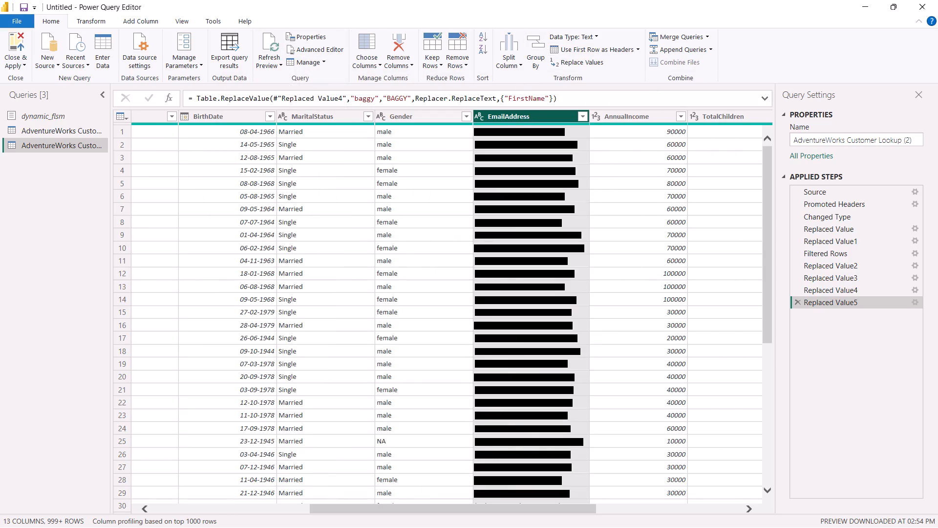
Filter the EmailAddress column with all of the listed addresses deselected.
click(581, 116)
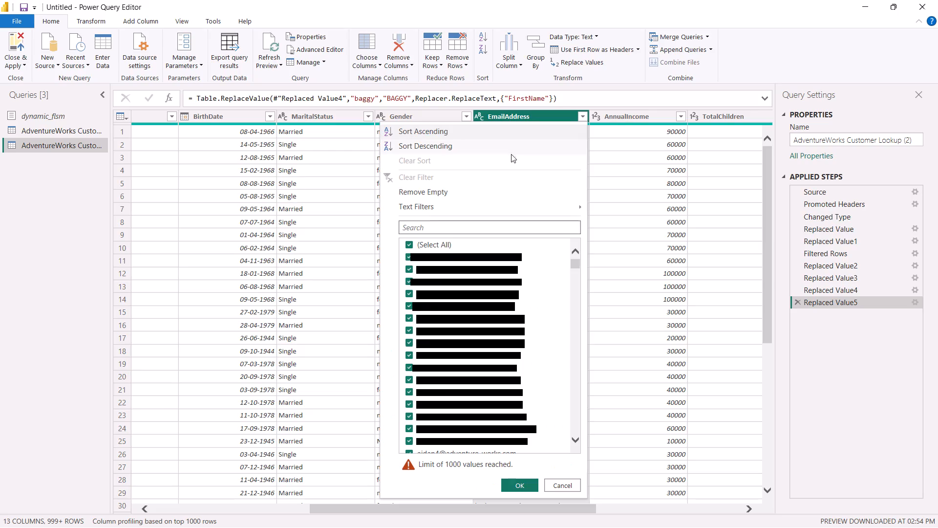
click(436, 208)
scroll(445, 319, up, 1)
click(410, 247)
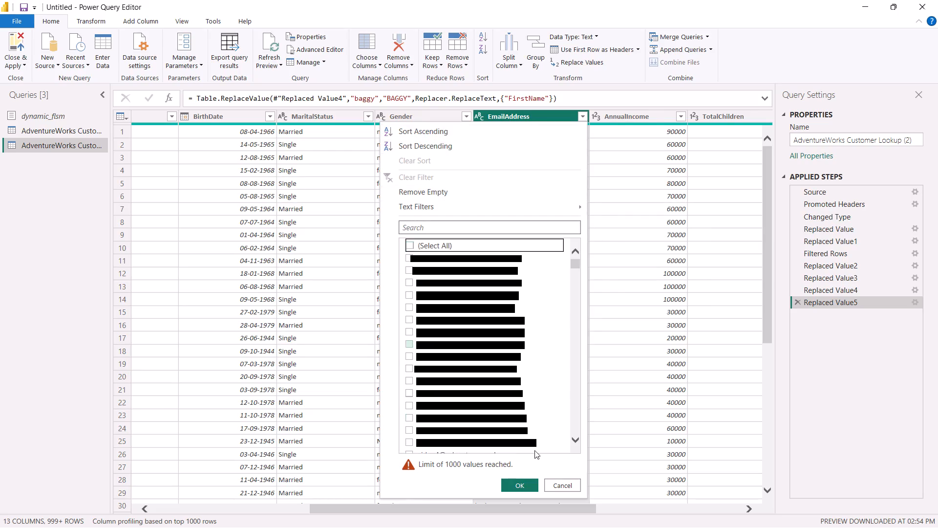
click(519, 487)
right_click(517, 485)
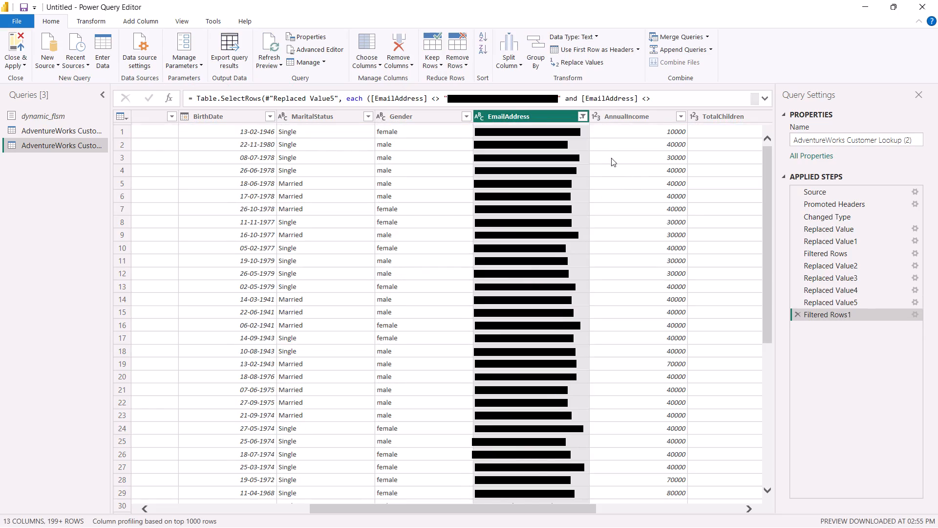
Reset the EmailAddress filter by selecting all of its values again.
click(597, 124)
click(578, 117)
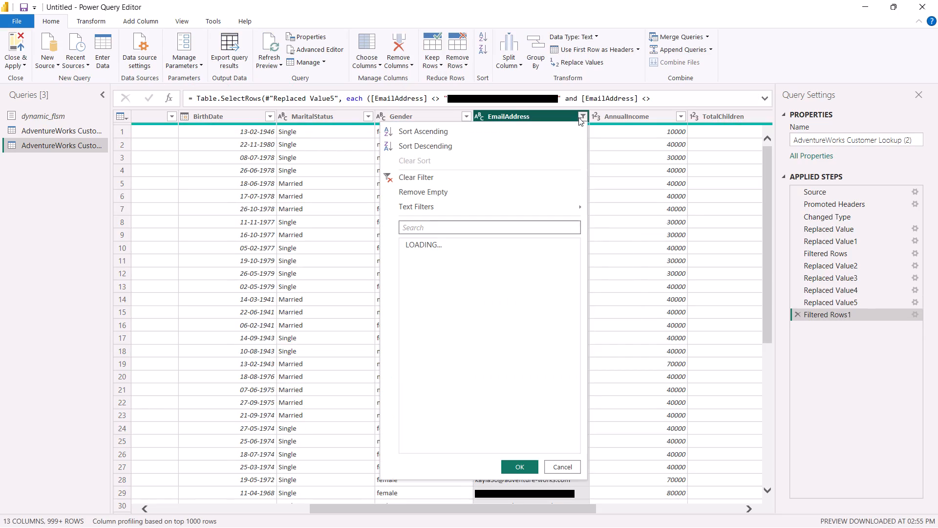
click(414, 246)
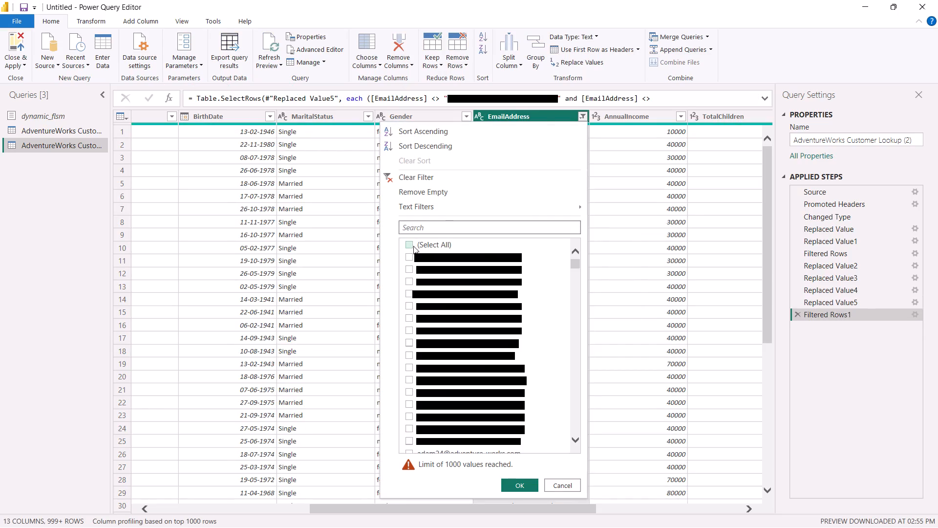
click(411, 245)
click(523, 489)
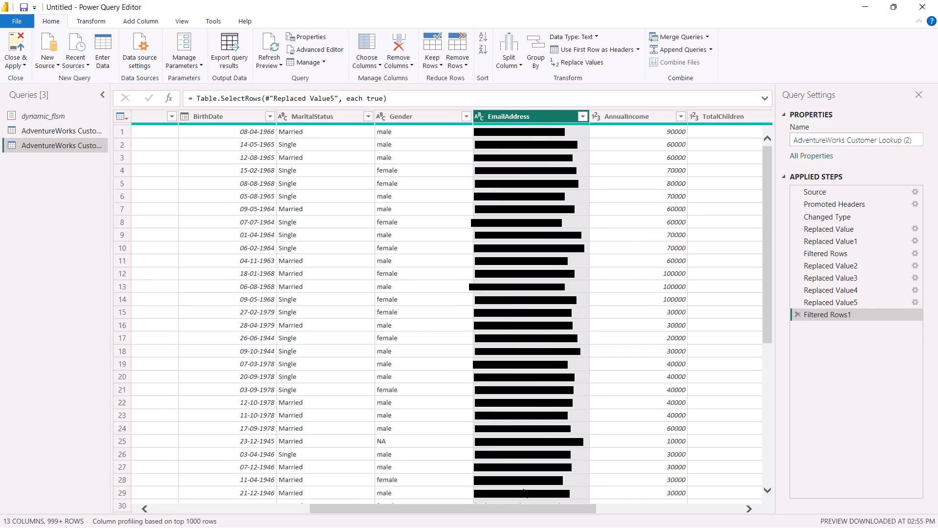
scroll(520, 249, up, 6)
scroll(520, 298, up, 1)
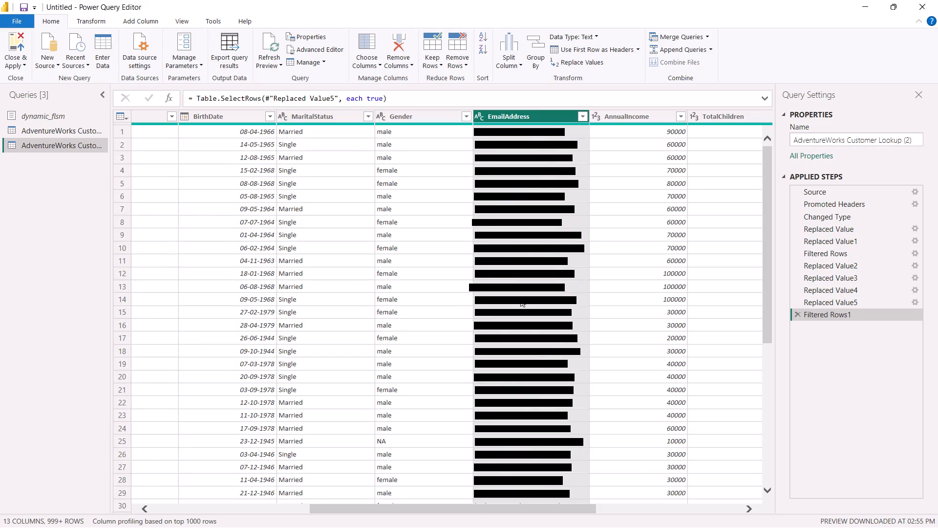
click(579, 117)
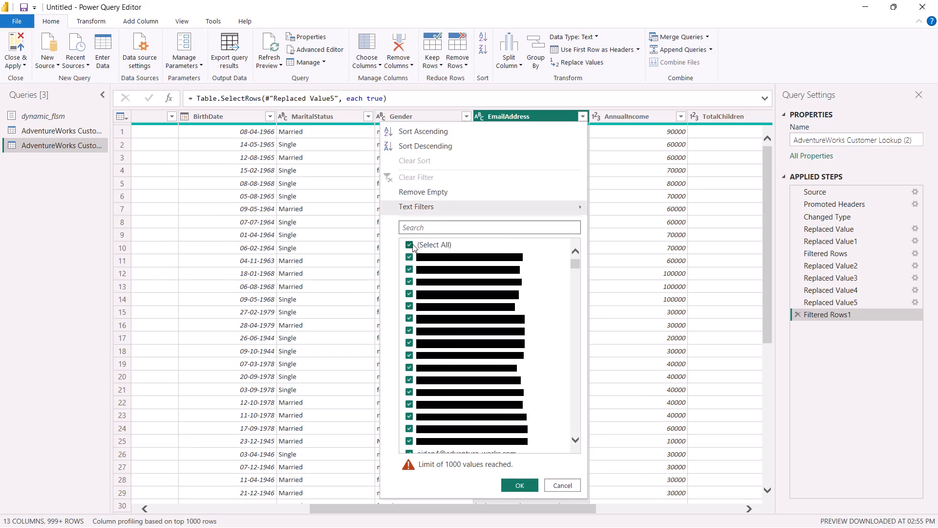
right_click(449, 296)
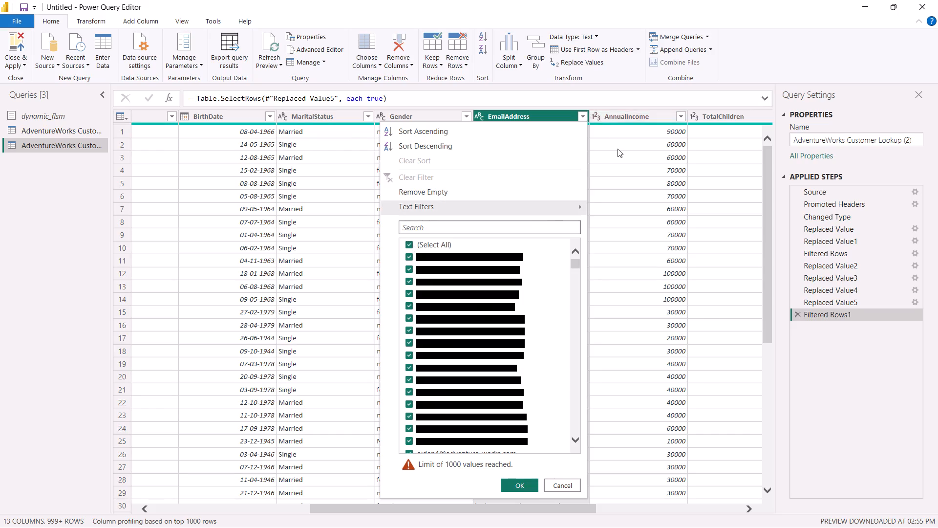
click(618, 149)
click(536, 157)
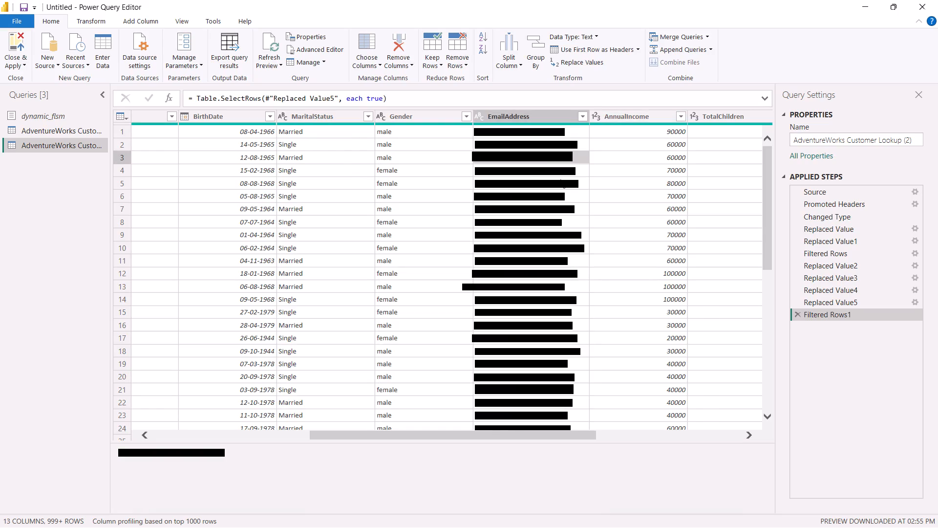
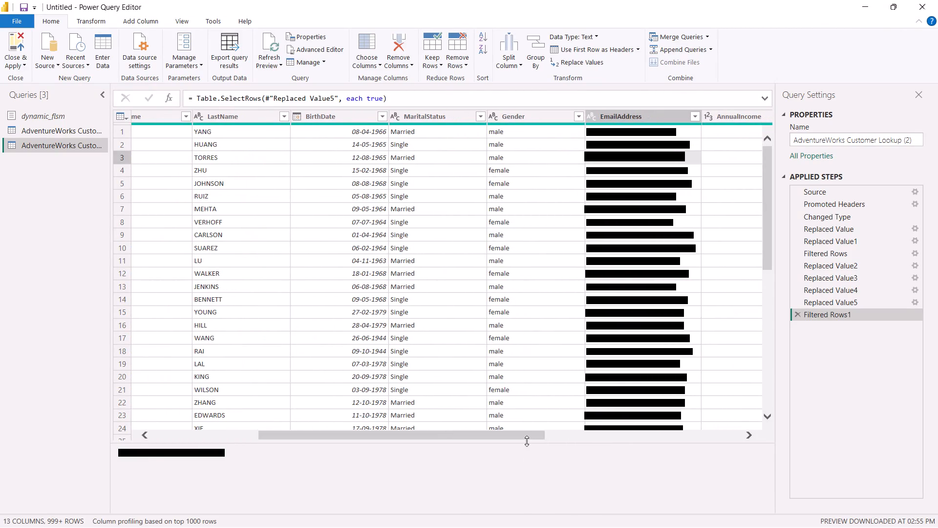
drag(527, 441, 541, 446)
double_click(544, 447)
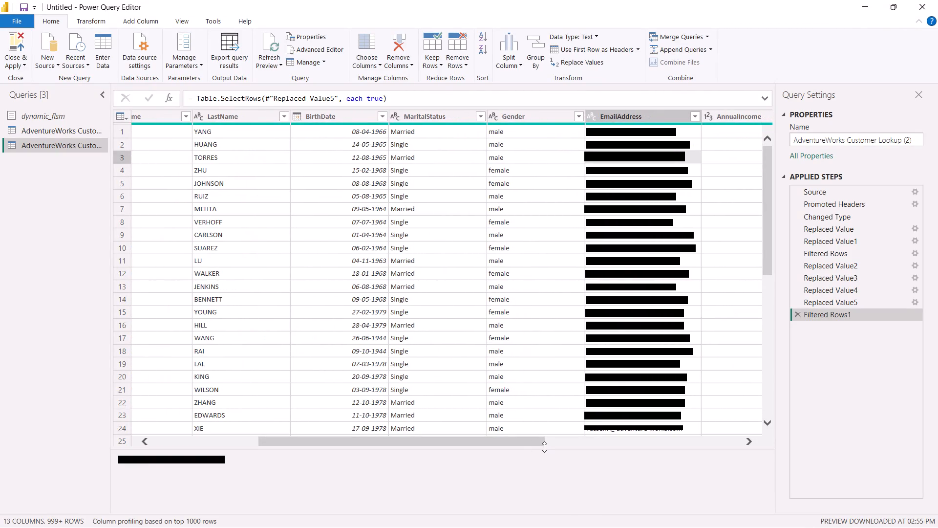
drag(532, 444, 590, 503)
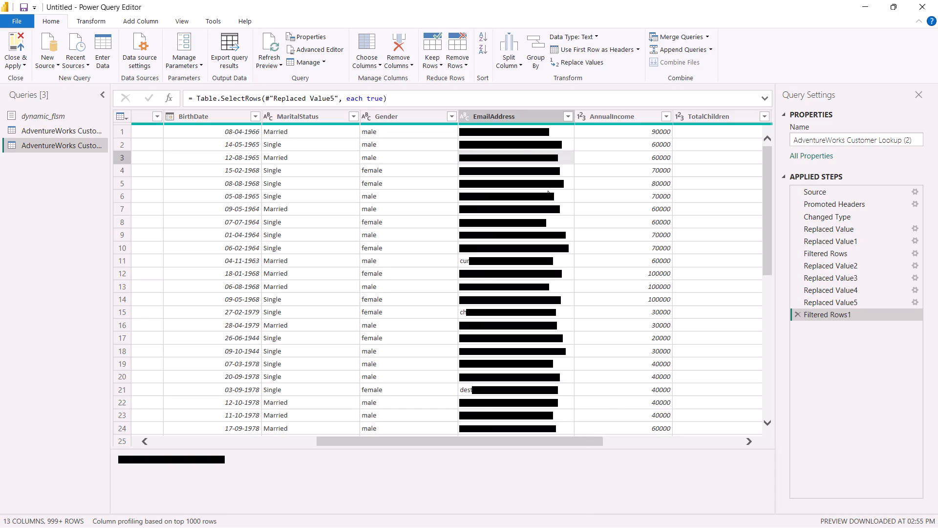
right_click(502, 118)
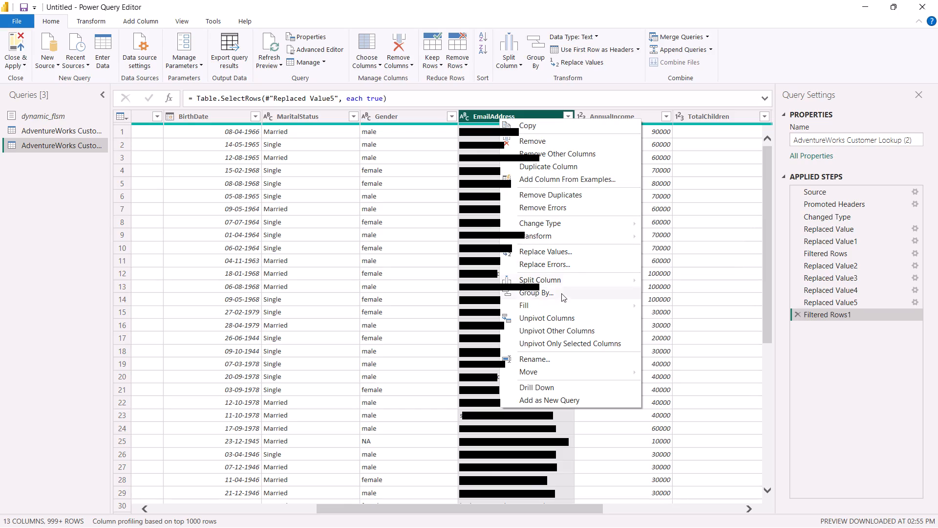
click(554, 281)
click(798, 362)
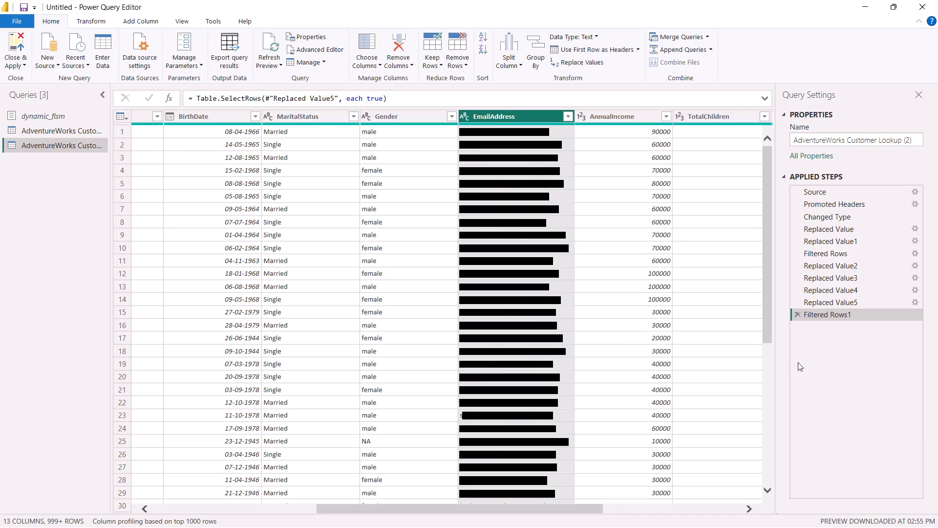
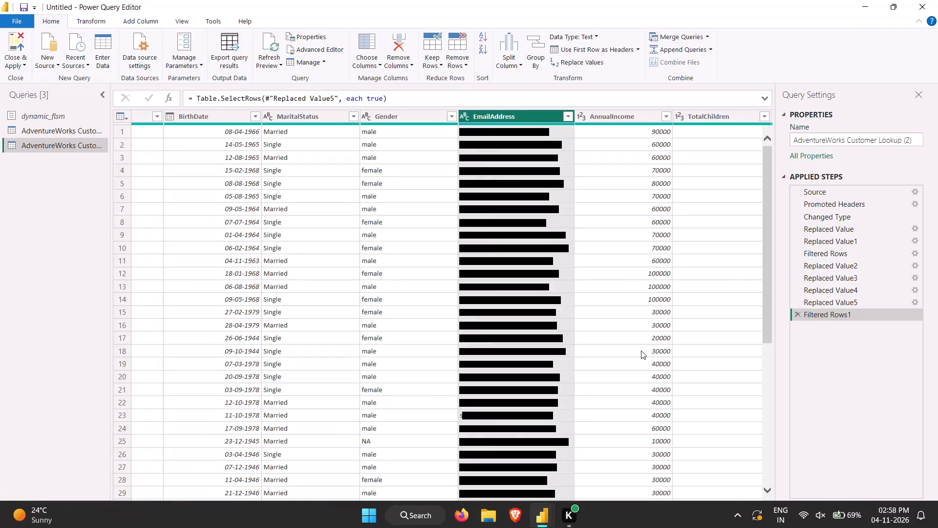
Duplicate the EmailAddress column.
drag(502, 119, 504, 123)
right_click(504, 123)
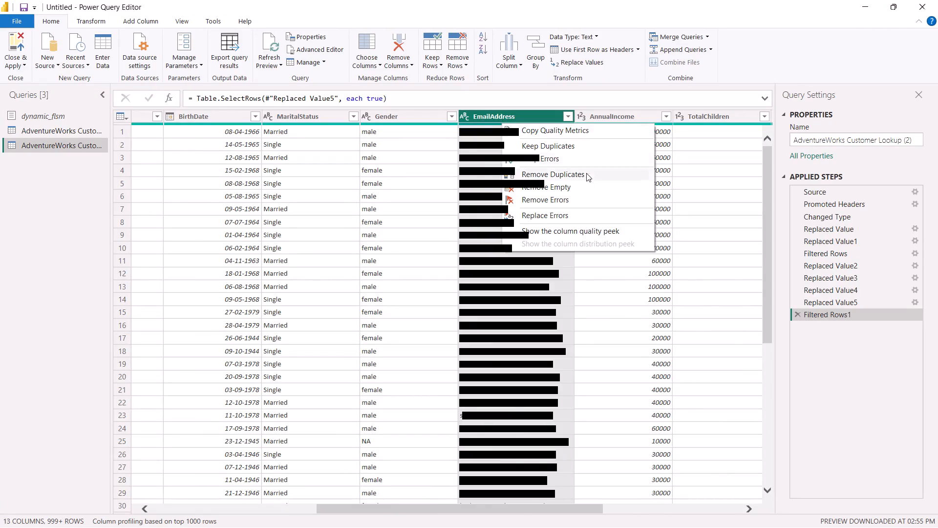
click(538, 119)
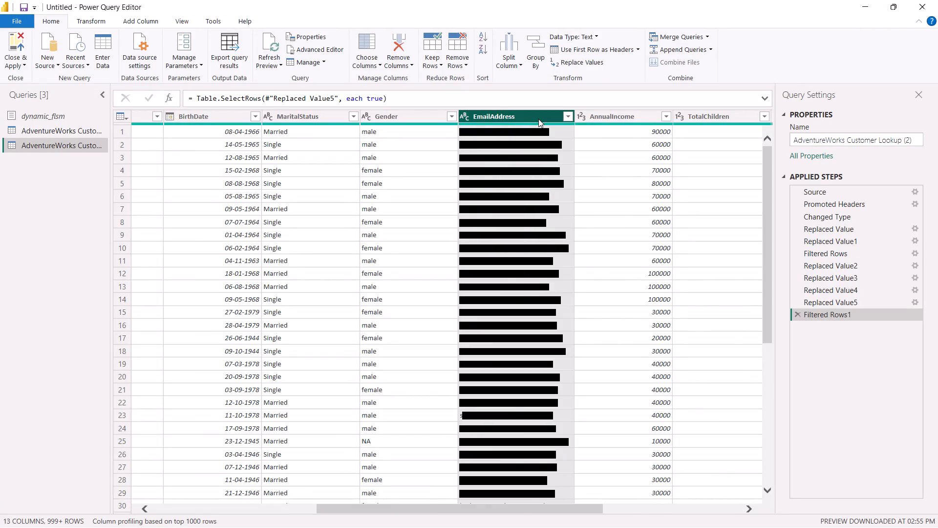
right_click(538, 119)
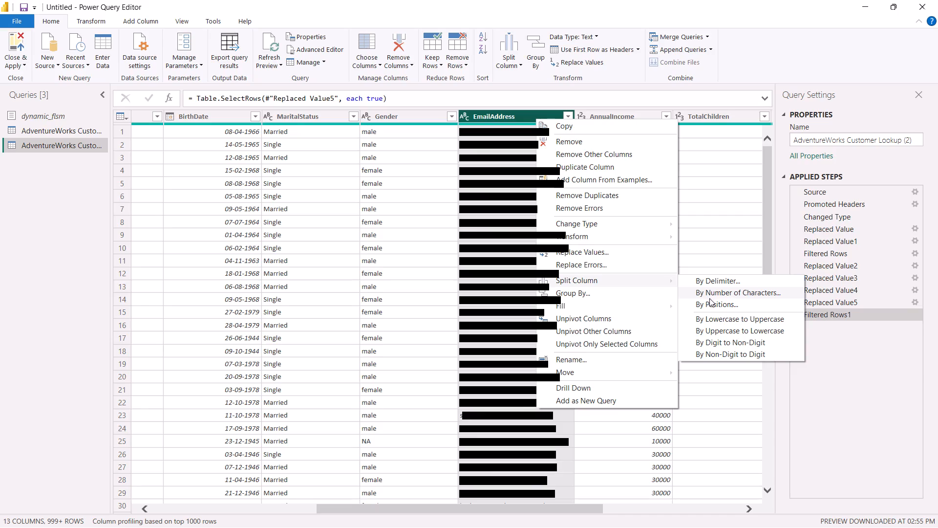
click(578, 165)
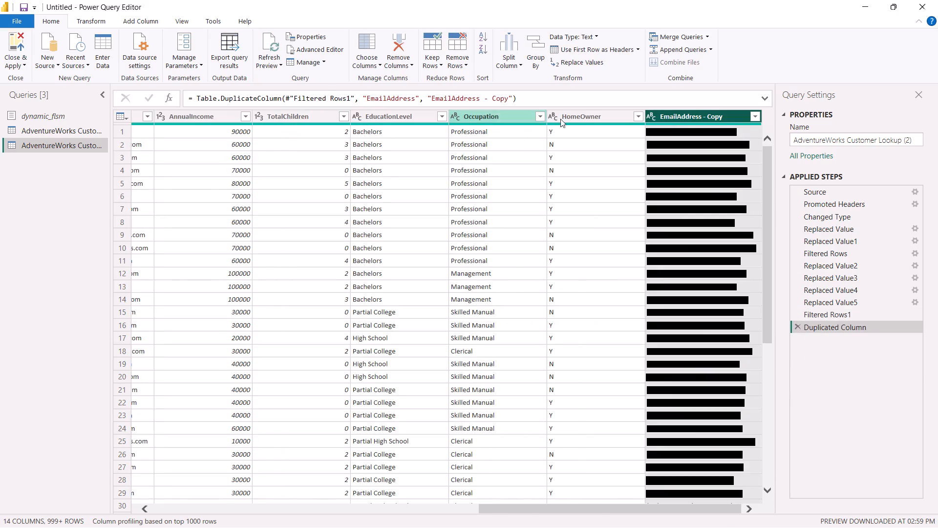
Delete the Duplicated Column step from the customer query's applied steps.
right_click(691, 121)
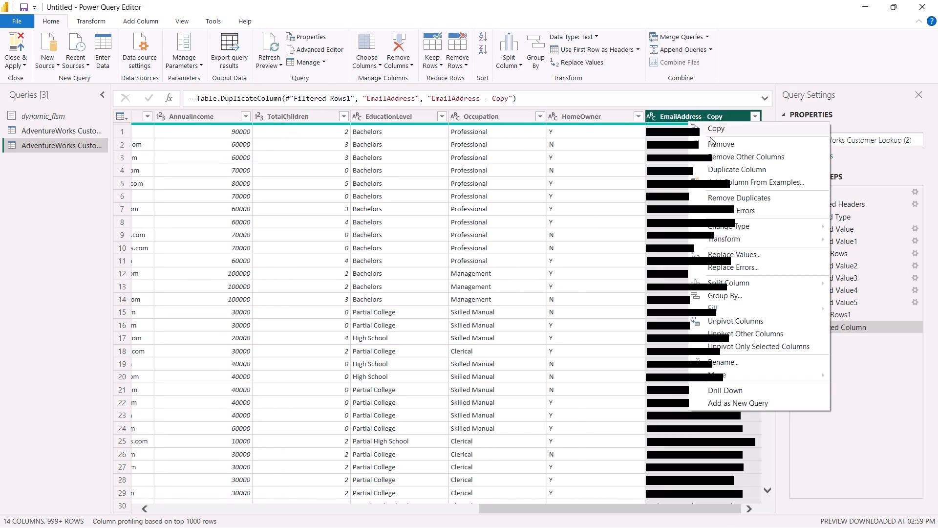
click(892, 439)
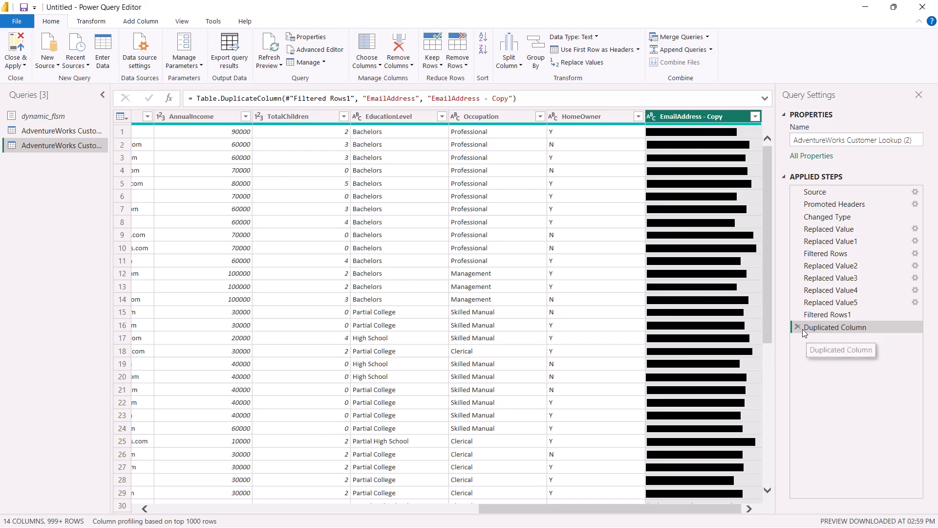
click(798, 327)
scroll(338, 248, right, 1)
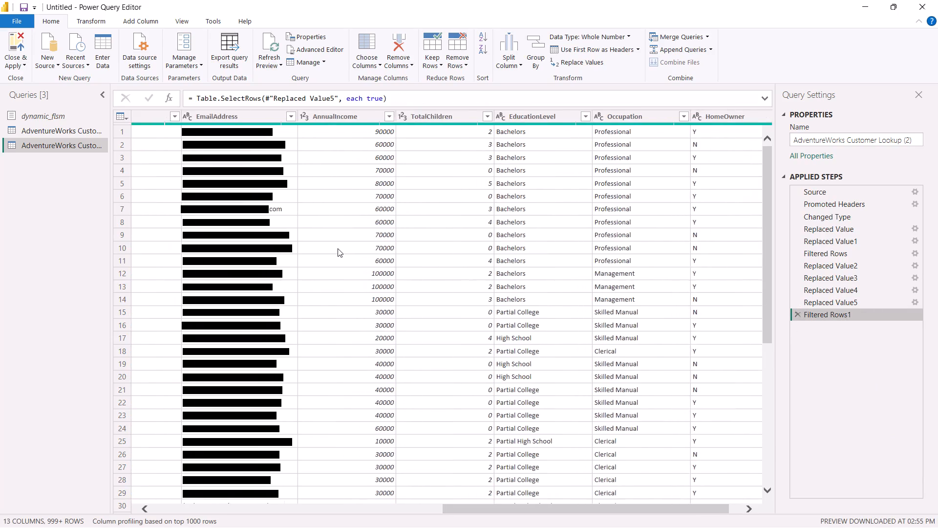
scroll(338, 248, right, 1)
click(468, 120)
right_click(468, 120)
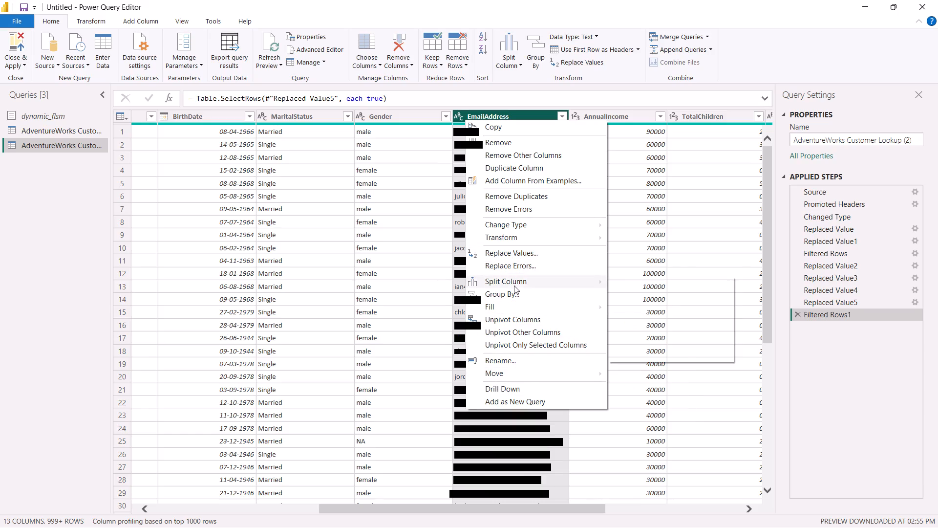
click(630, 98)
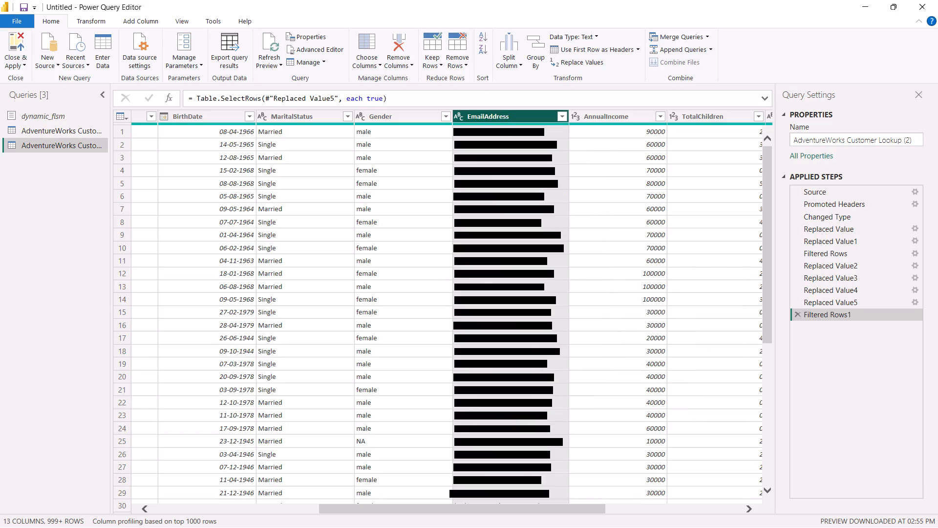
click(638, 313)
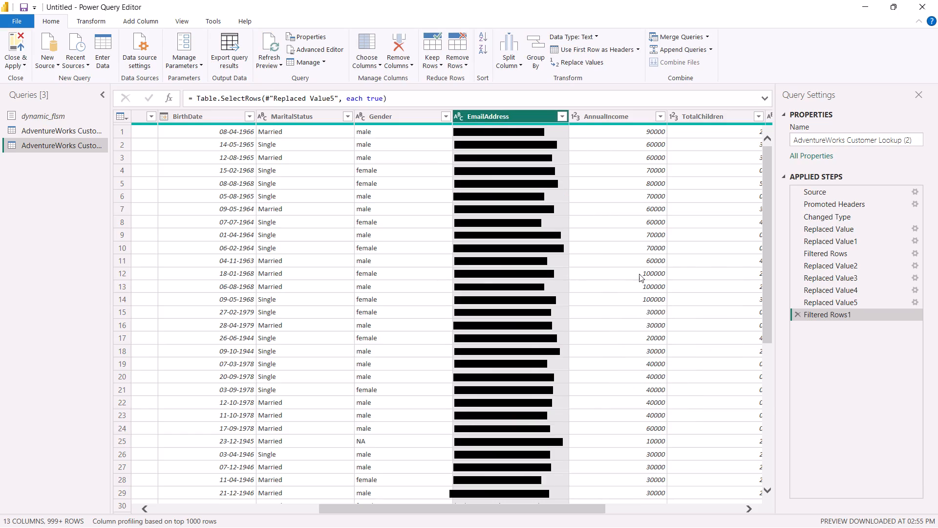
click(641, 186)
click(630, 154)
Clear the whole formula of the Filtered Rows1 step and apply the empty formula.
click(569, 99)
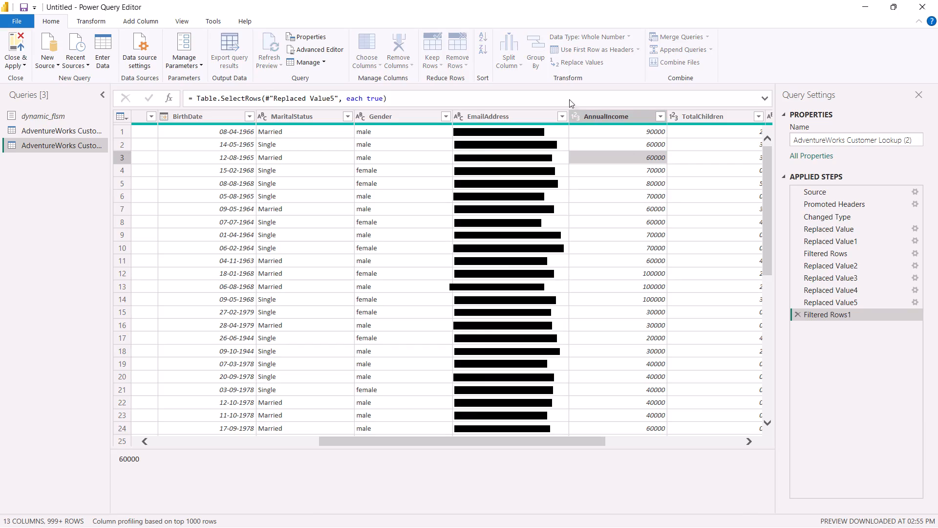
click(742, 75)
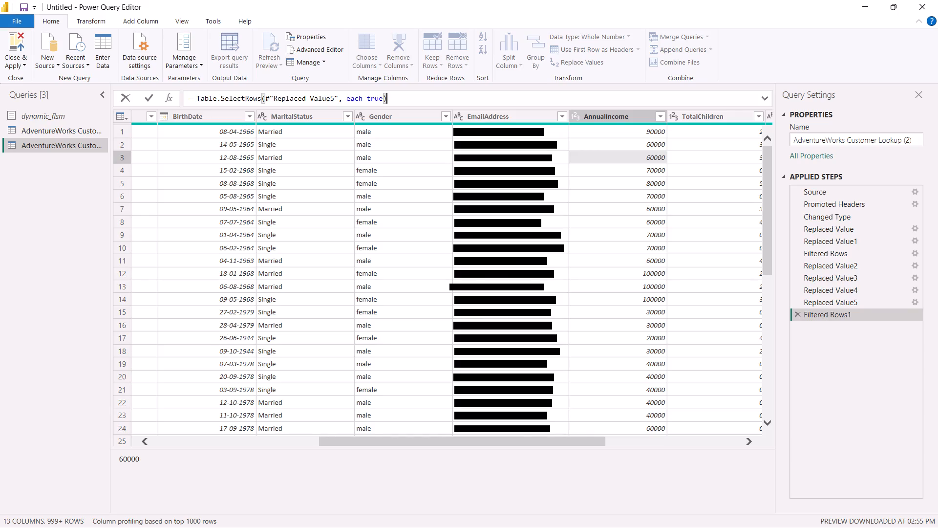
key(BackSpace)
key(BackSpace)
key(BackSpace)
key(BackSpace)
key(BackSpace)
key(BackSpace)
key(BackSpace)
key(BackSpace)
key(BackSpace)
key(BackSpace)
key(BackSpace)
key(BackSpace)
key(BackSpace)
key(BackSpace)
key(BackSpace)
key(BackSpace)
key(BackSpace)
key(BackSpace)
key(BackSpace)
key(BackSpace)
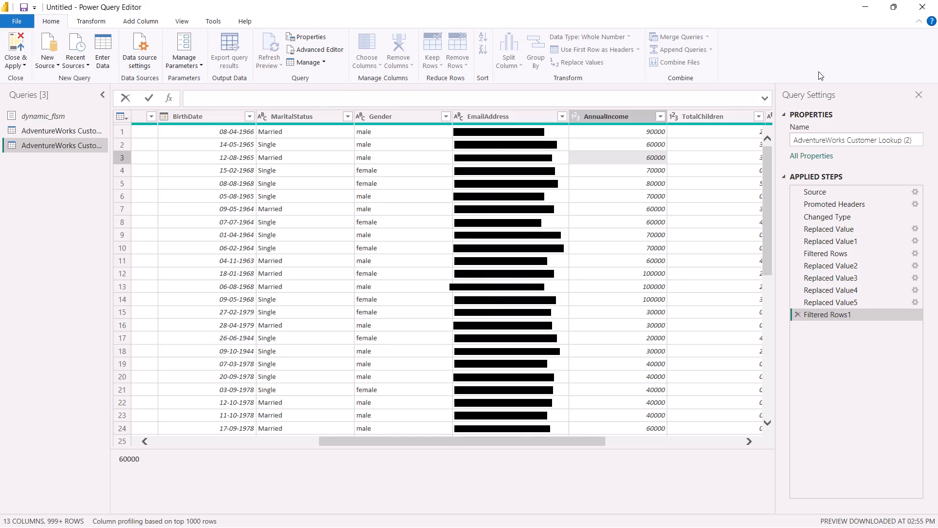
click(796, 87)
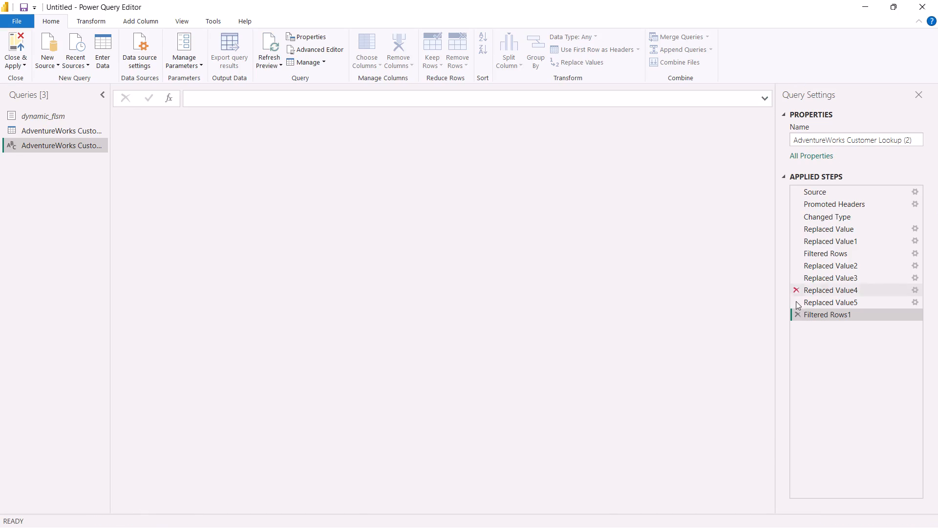
Delete the Filtered Rows1 step from the customer query's applied steps.
click(797, 315)
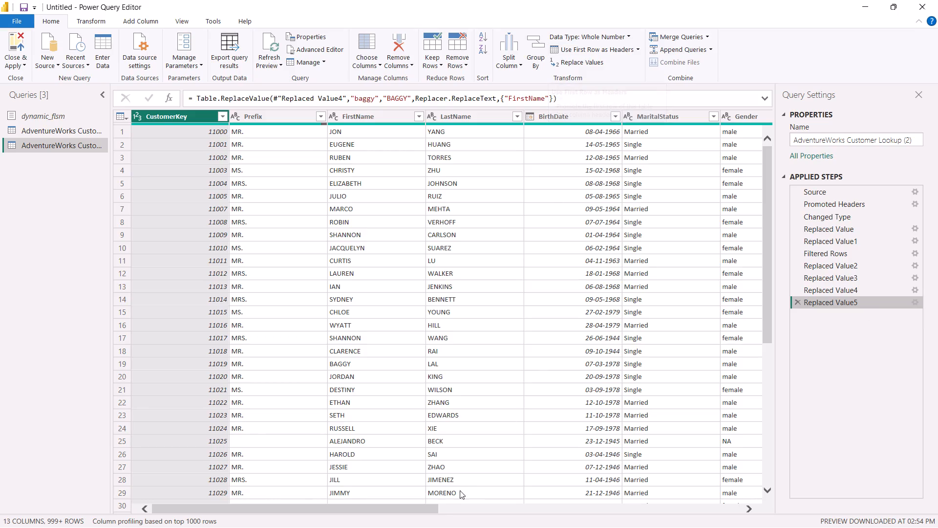
Examine the customer table's columns from Prefix through HomeOwner.
drag(427, 510, 475, 518)
click(475, 518)
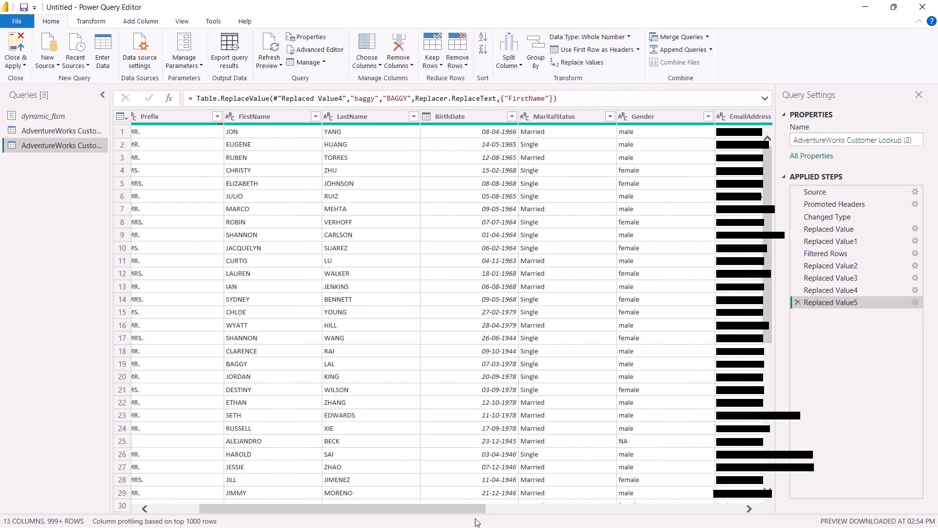
drag(475, 518, 498, 518)
click(498, 518)
drag(443, 503, 465, 496)
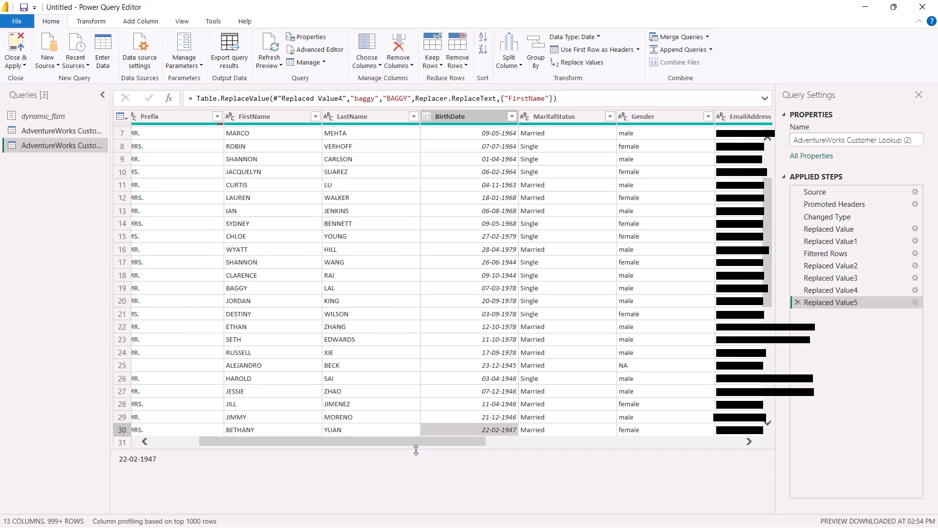
drag(398, 445, 571, 473)
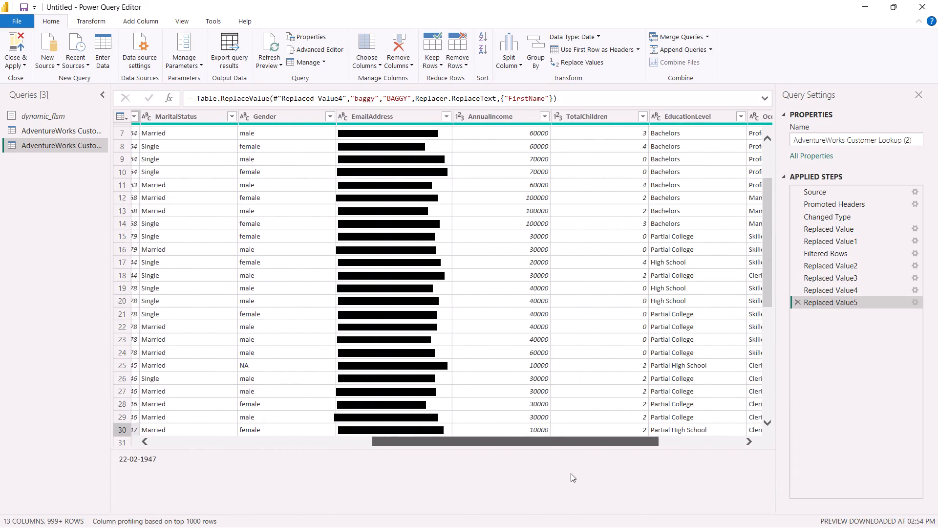
drag(571, 473, 576, 471)
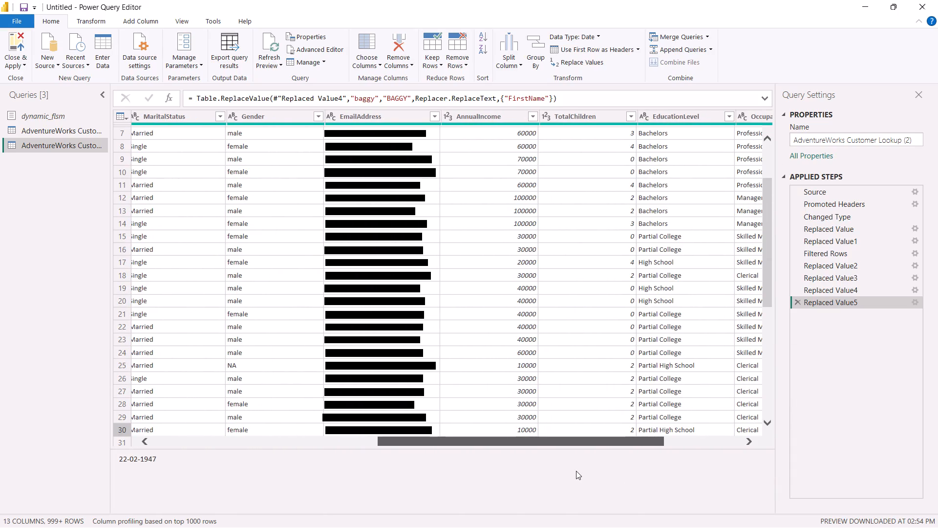
drag(576, 471, 618, 478)
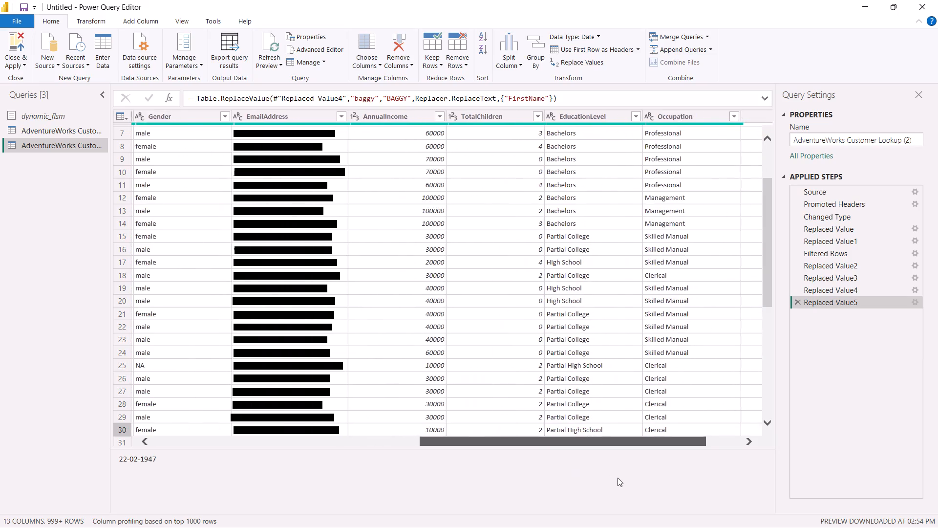
drag(618, 478, 666, 477)
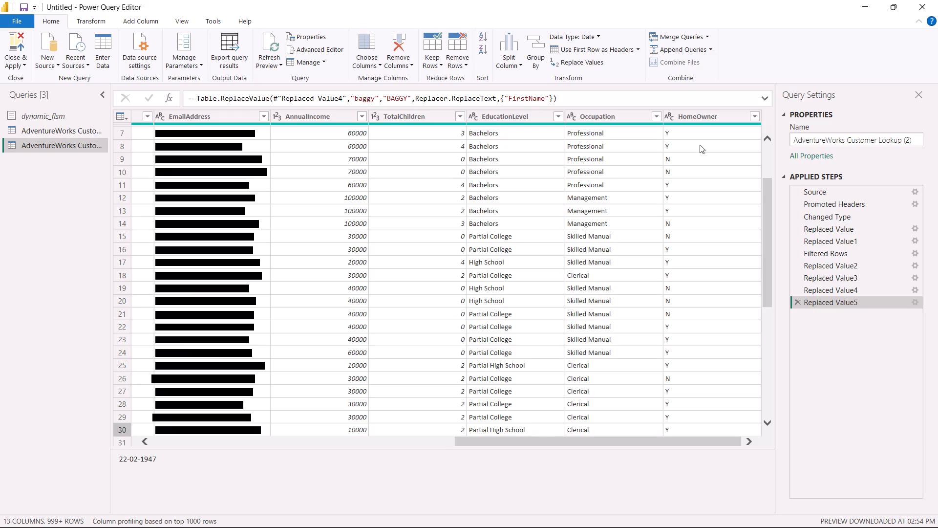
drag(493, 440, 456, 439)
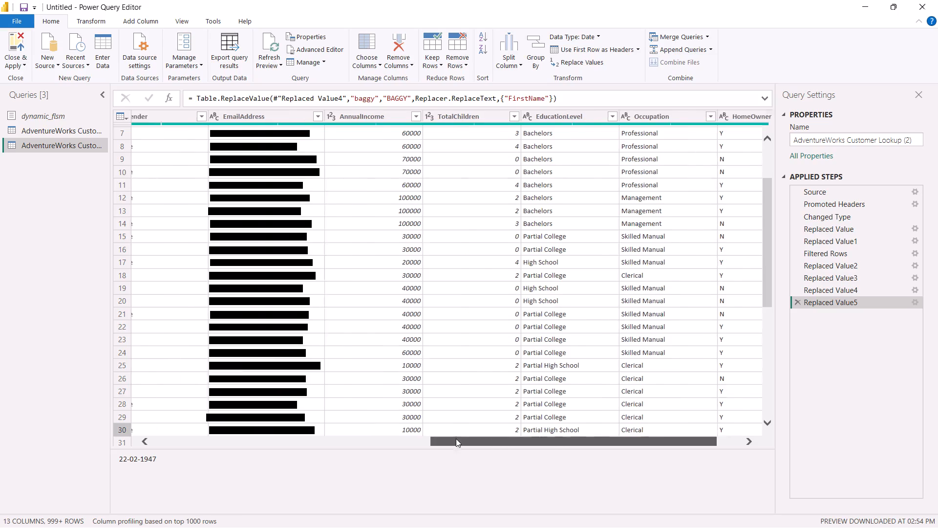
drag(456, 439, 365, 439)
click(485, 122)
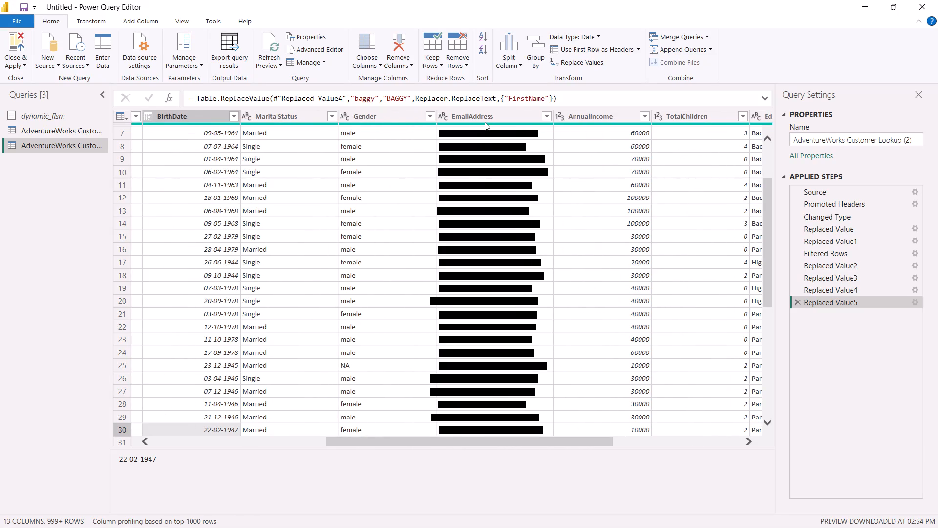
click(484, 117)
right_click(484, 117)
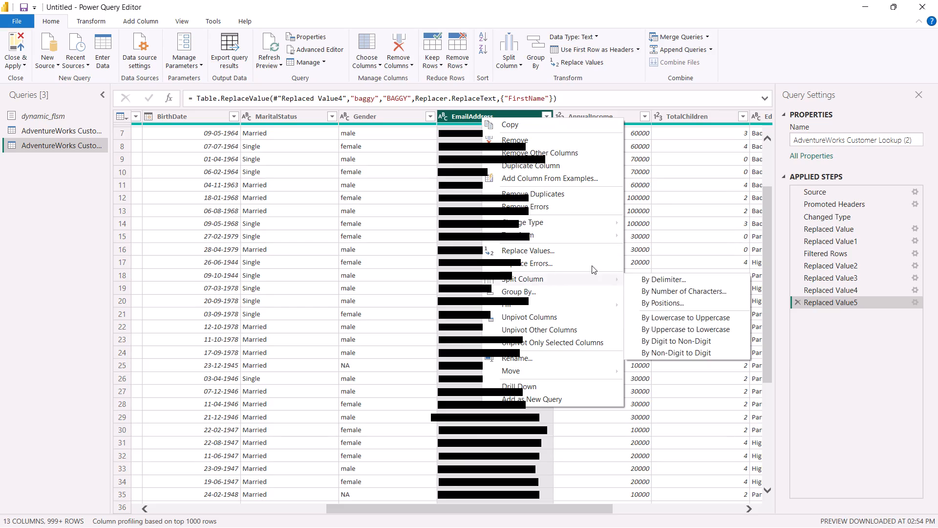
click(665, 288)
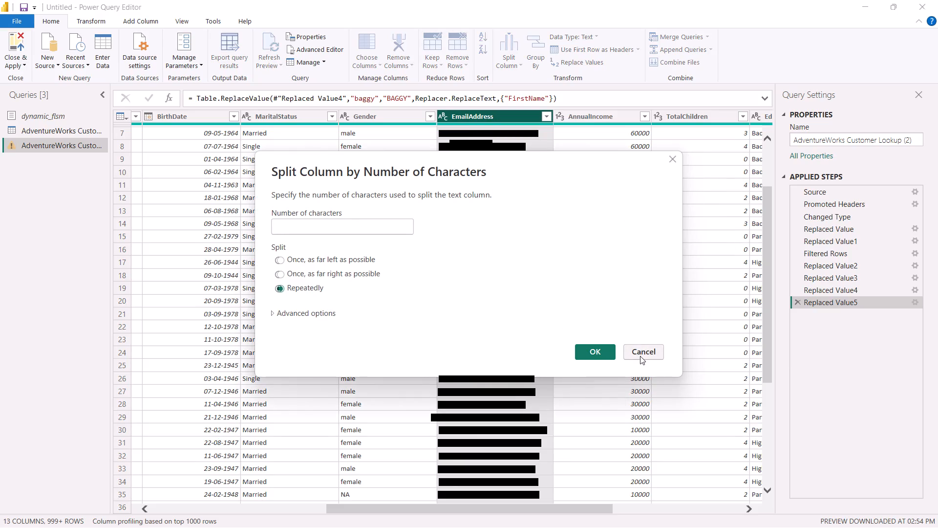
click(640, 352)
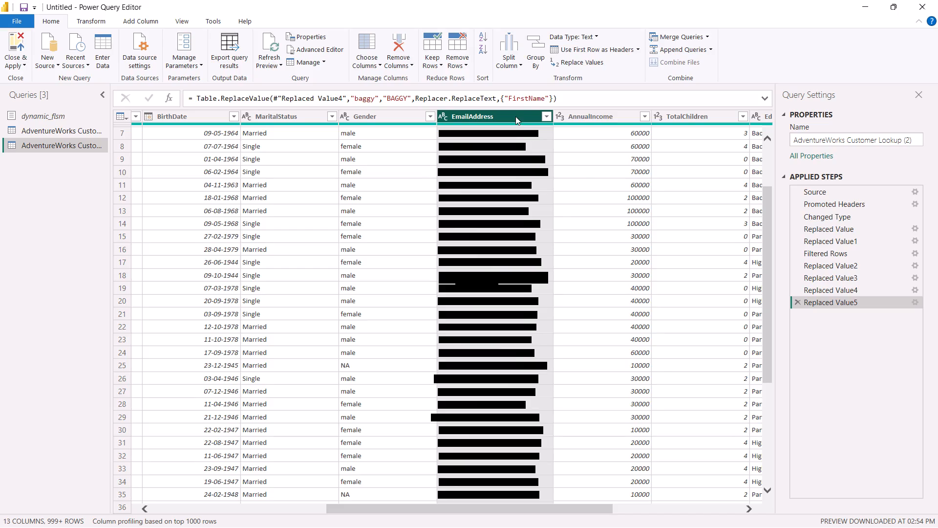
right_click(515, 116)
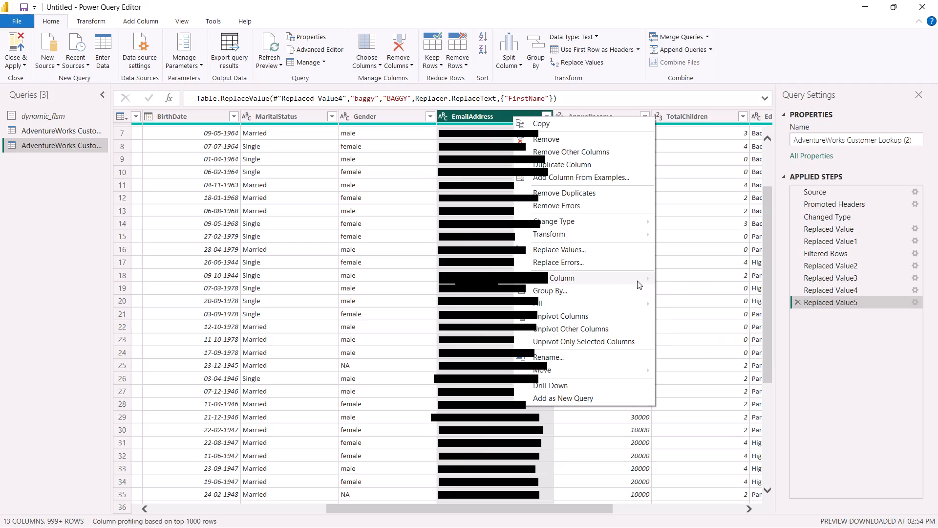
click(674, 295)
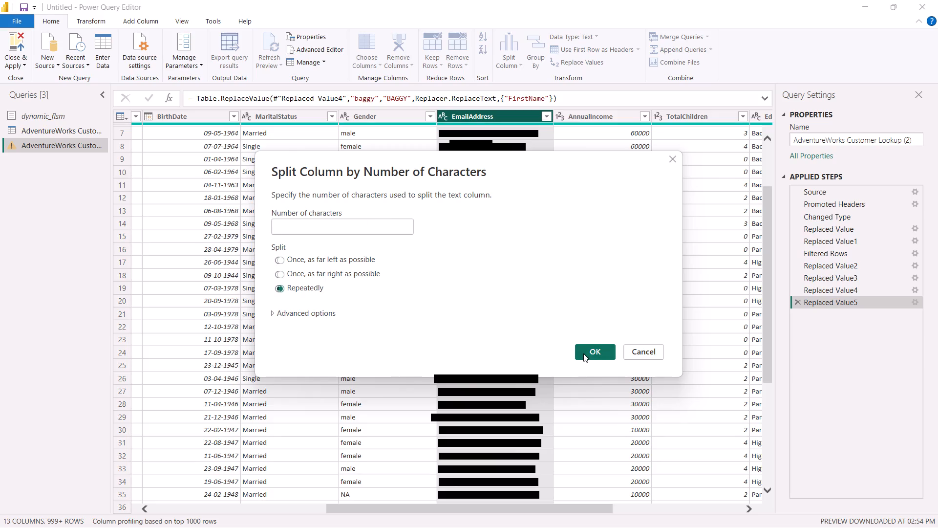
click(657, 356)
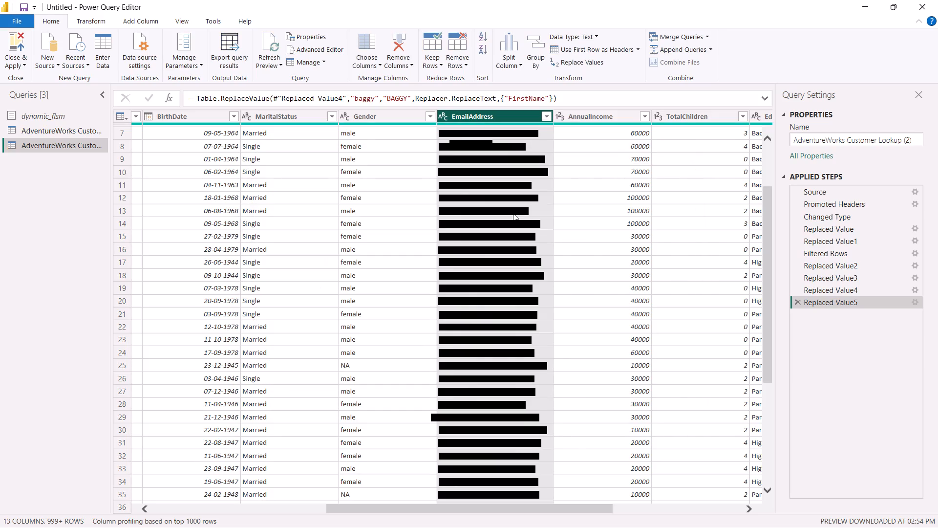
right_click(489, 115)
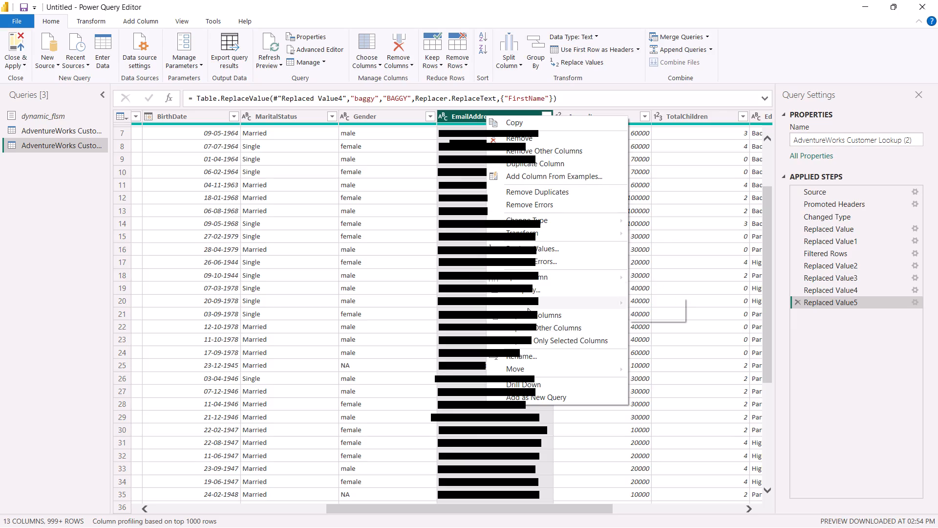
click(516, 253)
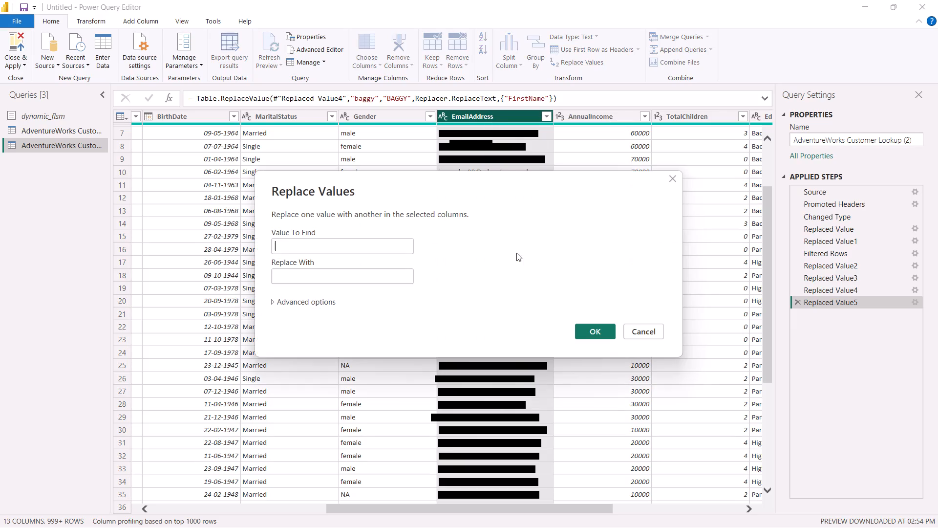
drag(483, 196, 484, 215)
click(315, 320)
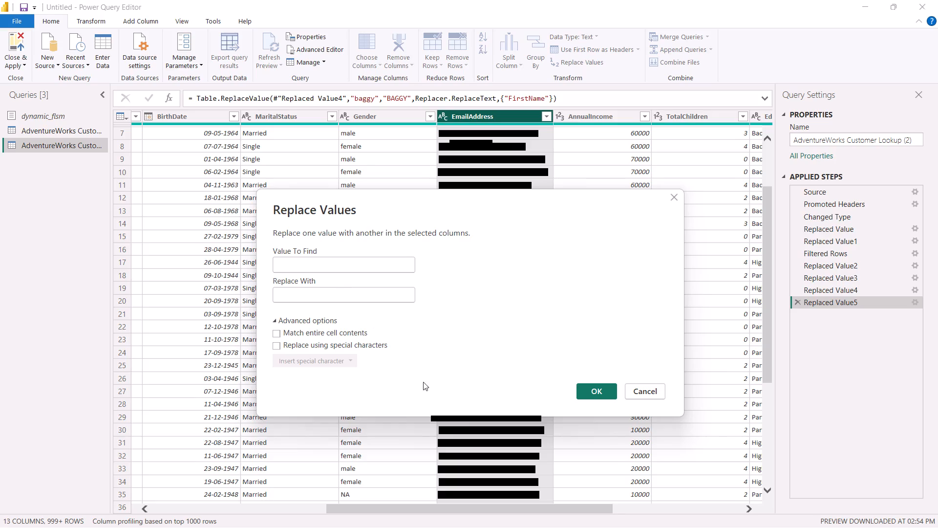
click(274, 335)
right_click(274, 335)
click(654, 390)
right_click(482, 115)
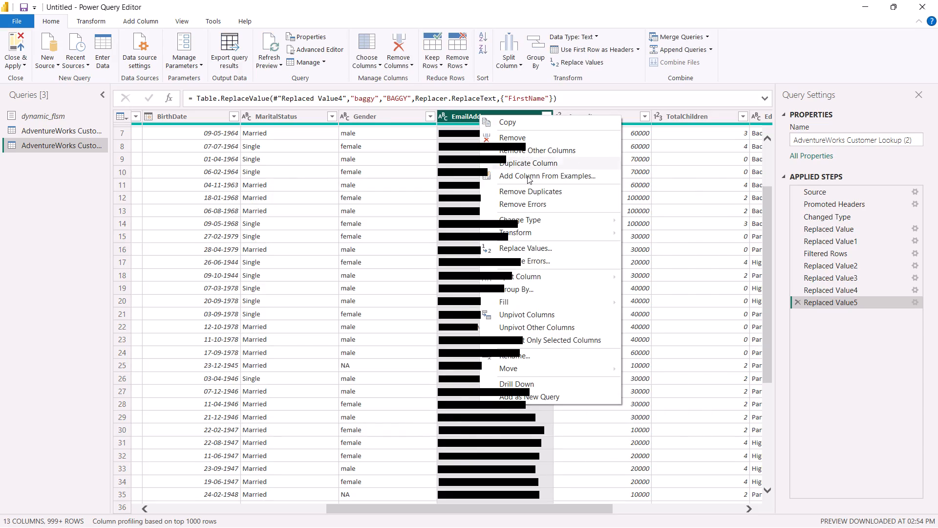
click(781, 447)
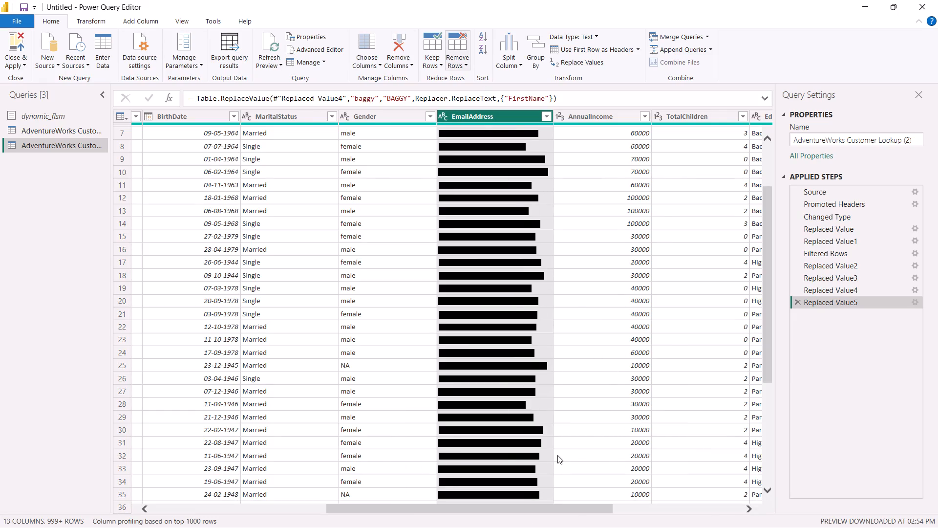
Inspect individual FirstName and LastName values in rows 11 to 19 of the customer table.
drag(377, 504, 337, 508)
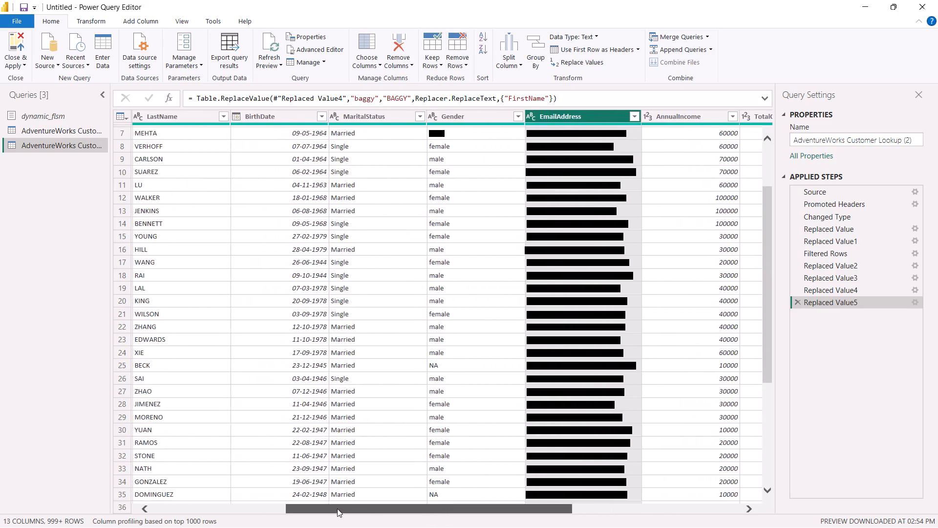
drag(337, 508, 201, 524)
click(341, 286)
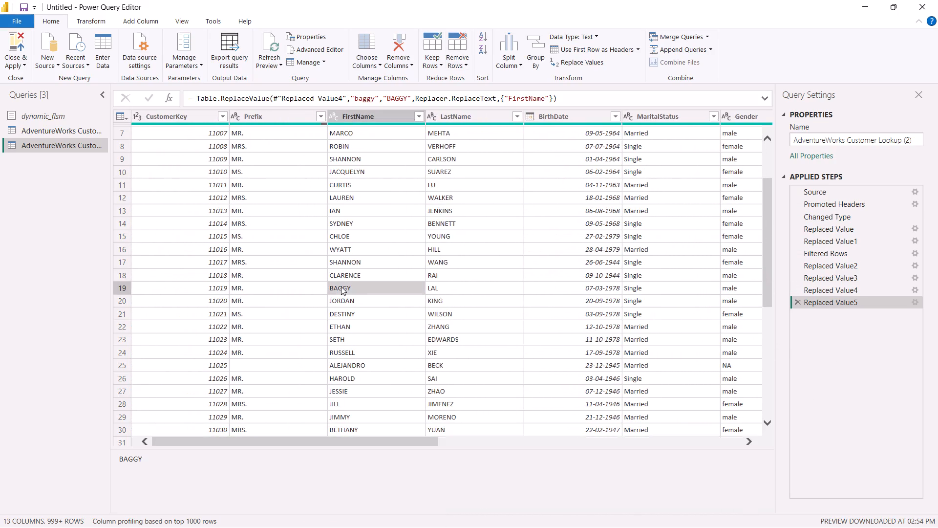
click(436, 289)
click(406, 287)
click(434, 281)
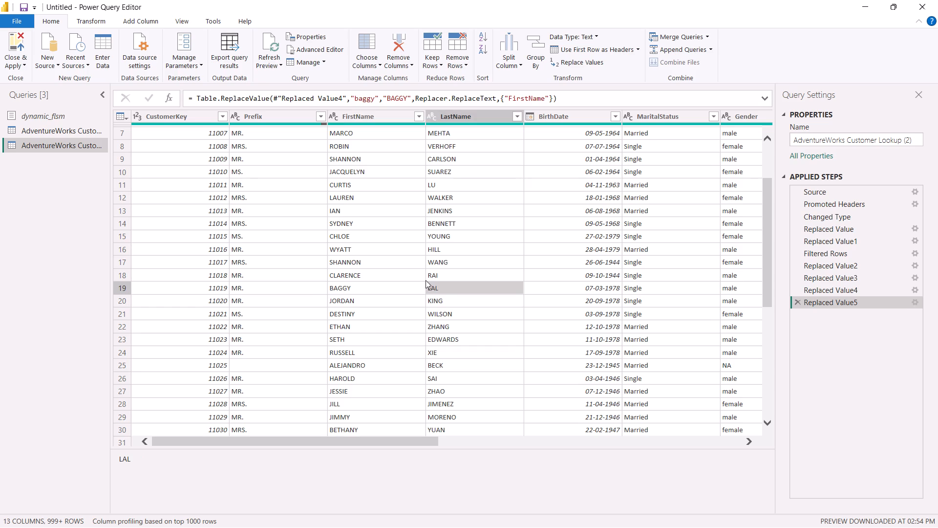
click(408, 278)
click(429, 272)
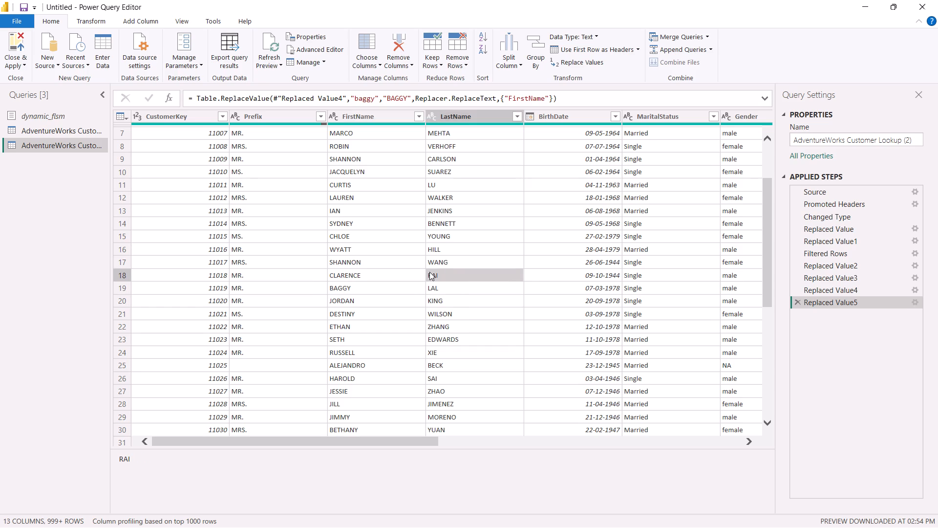
click(396, 251)
click(374, 212)
click(355, 201)
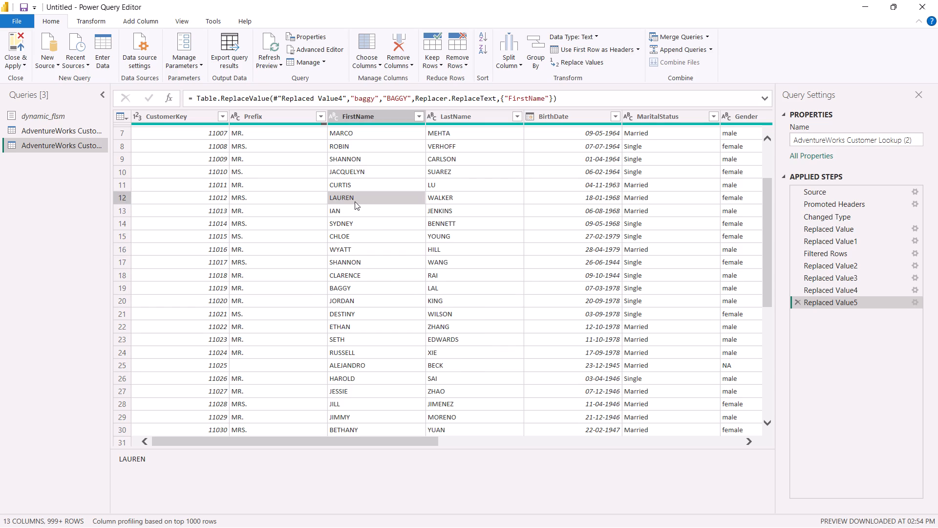
click(352, 189)
Examine the customer table's FirstName values further down, checking individual entries in rows 40 to 47.
scroll(368, 364, up, 1)
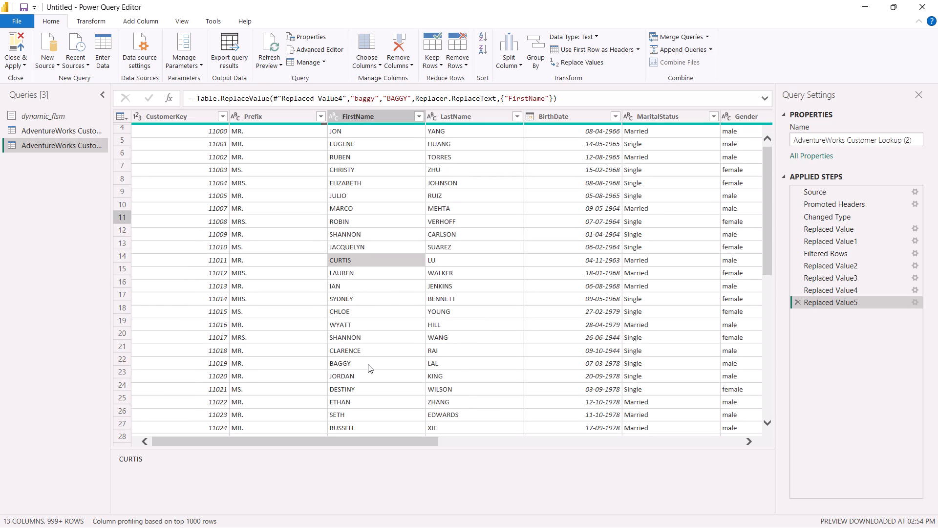
scroll(368, 364, up, 2)
scroll(368, 364, down, 7)
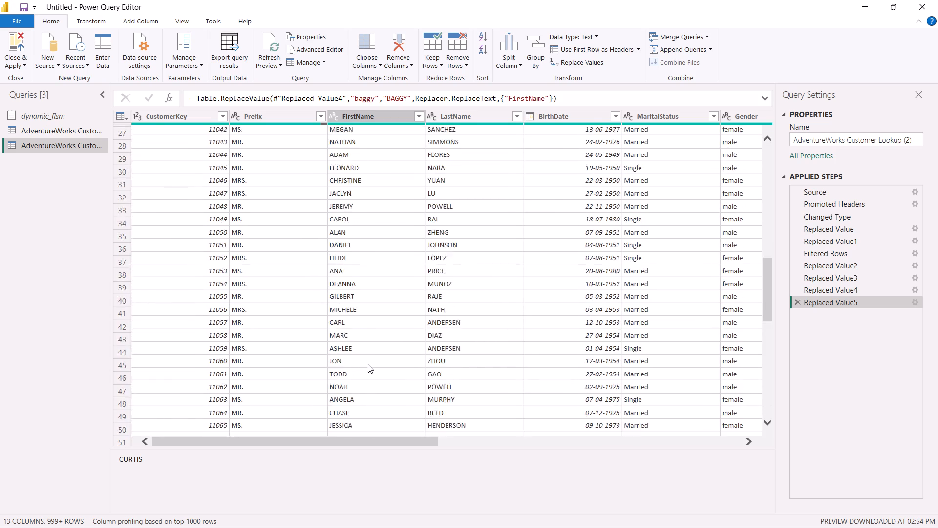
scroll(368, 364, down, 1)
scroll(368, 364, up, 4)
scroll(368, 364, down, 2)
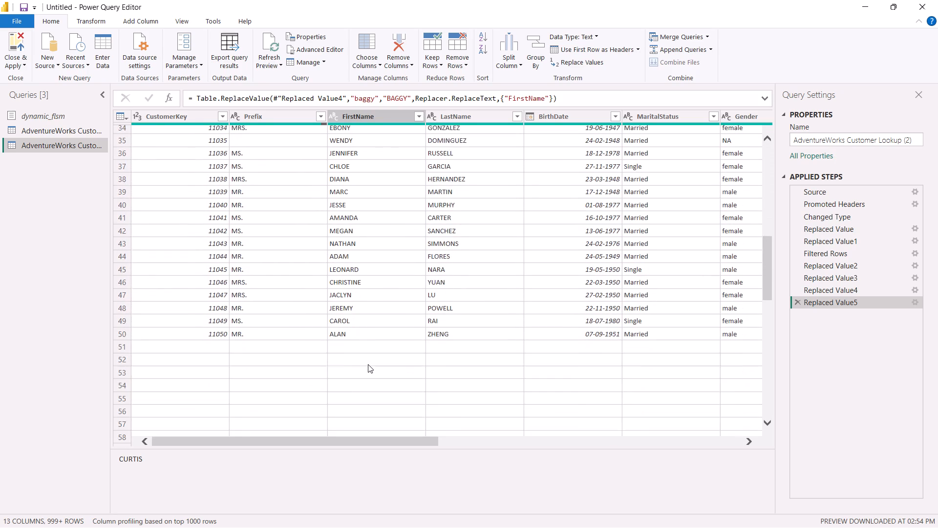
click(352, 298)
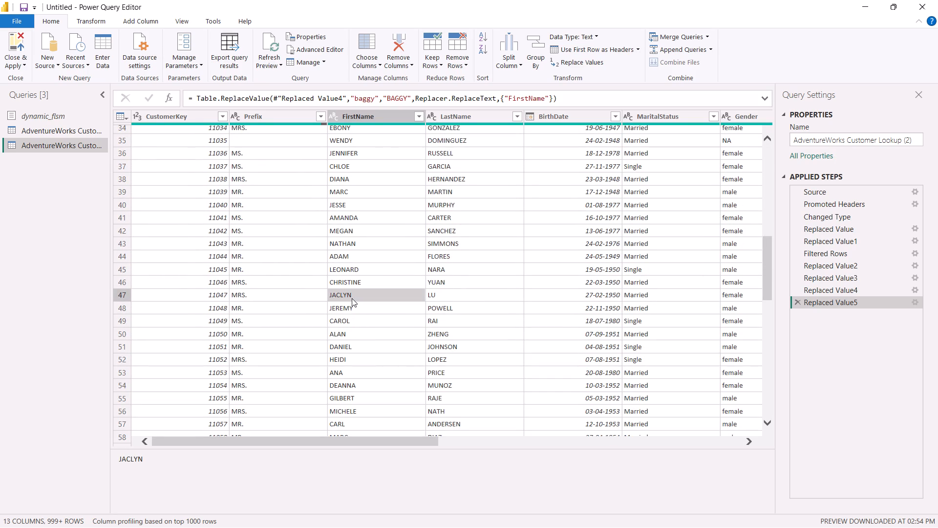
click(348, 287)
click(341, 273)
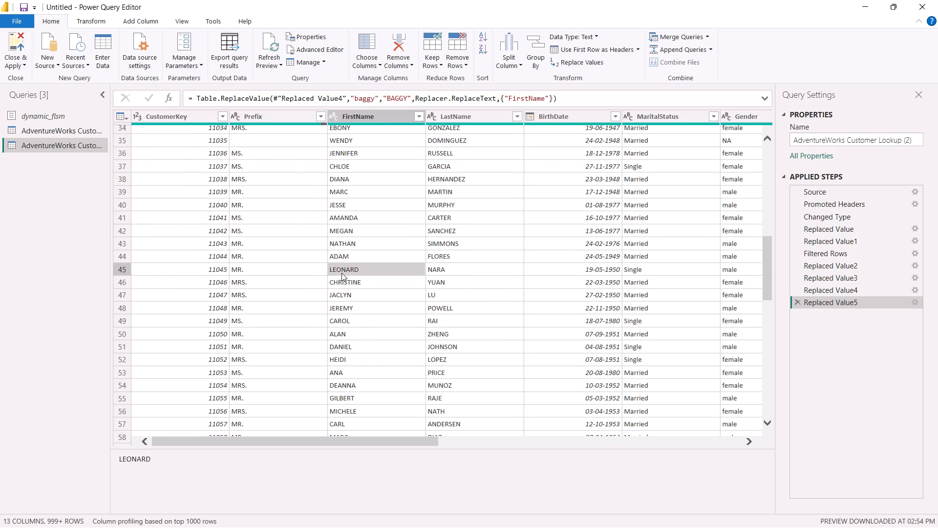
click(344, 250)
click(344, 240)
click(344, 225)
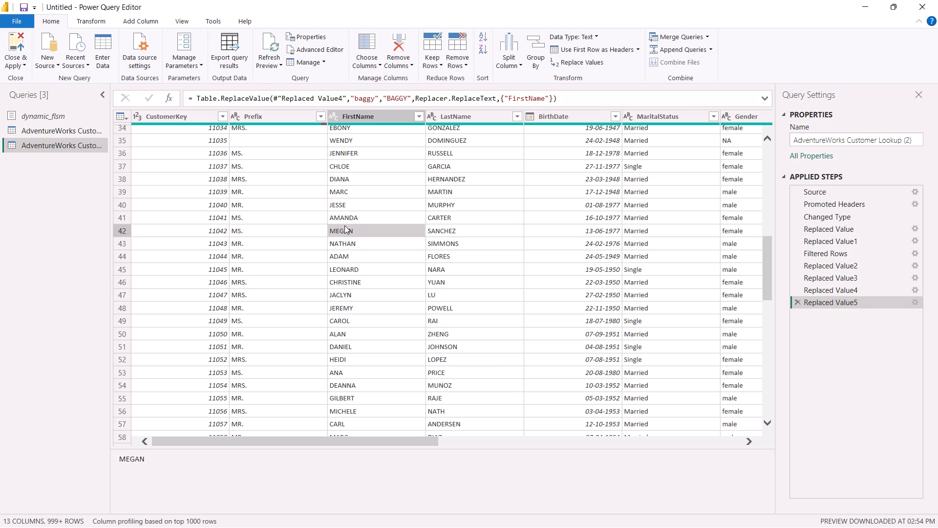
click(342, 219)
click(338, 208)
click(339, 214)
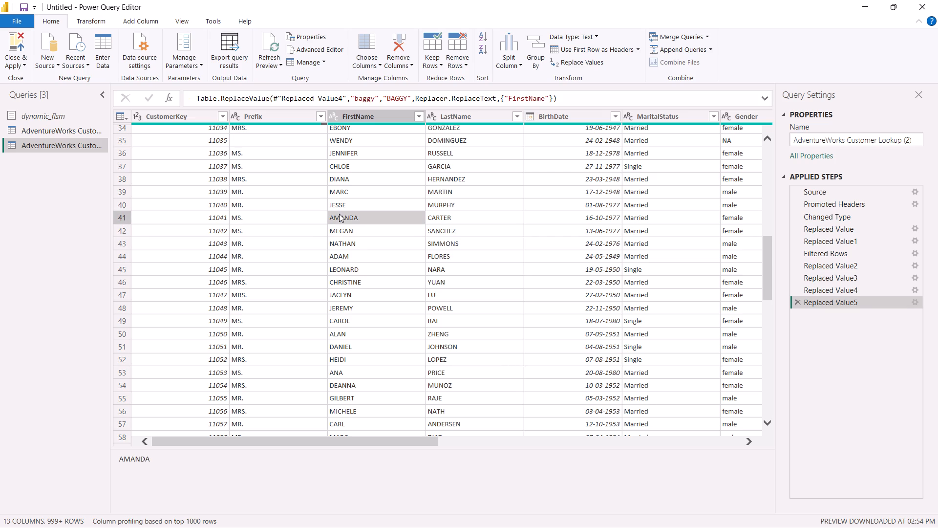
click(341, 228)
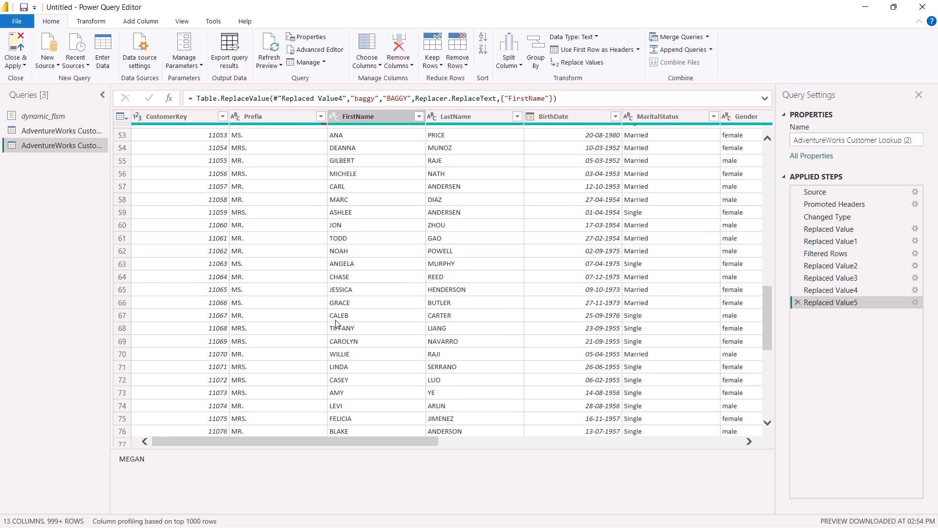
Review the FirstName column through the following customer rows, down to about row 300.
scroll(335, 320, up, 1)
scroll(335, 320, down, 2)
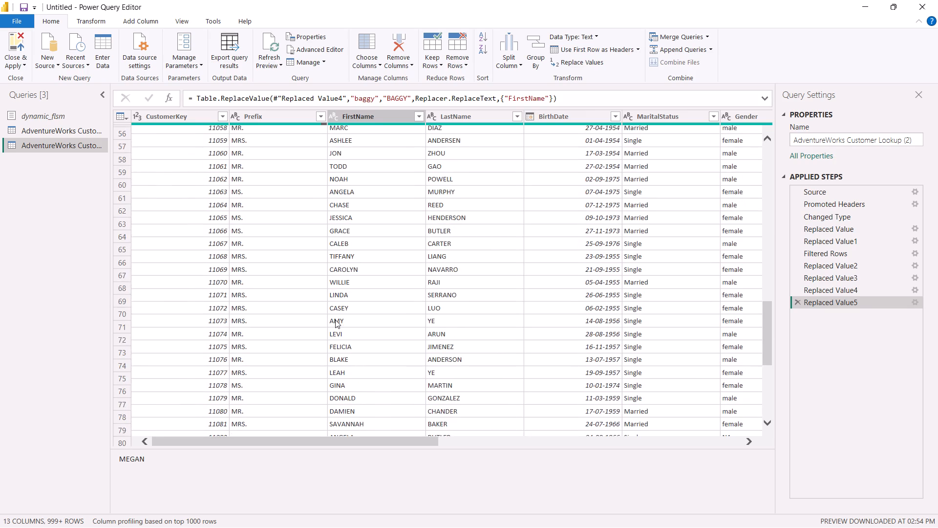
scroll(335, 320, down, 1)
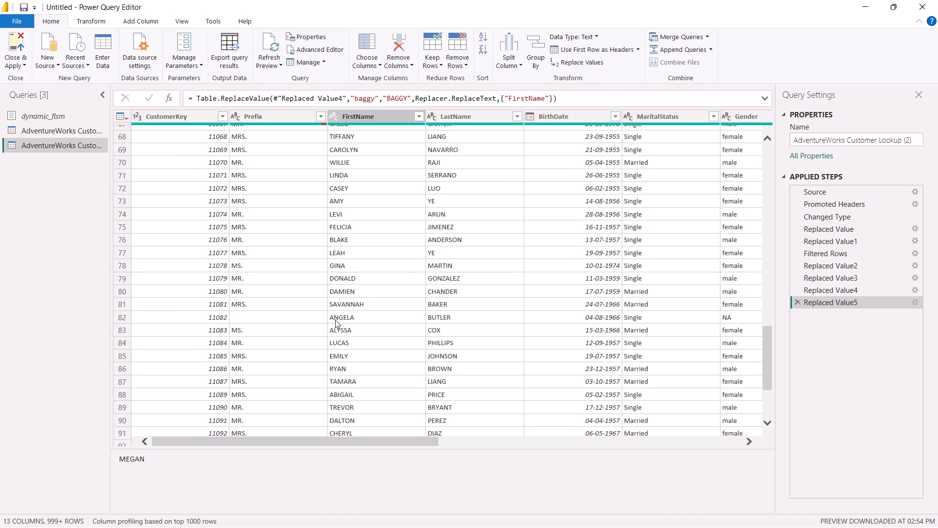
scroll(379, 357, down, 1)
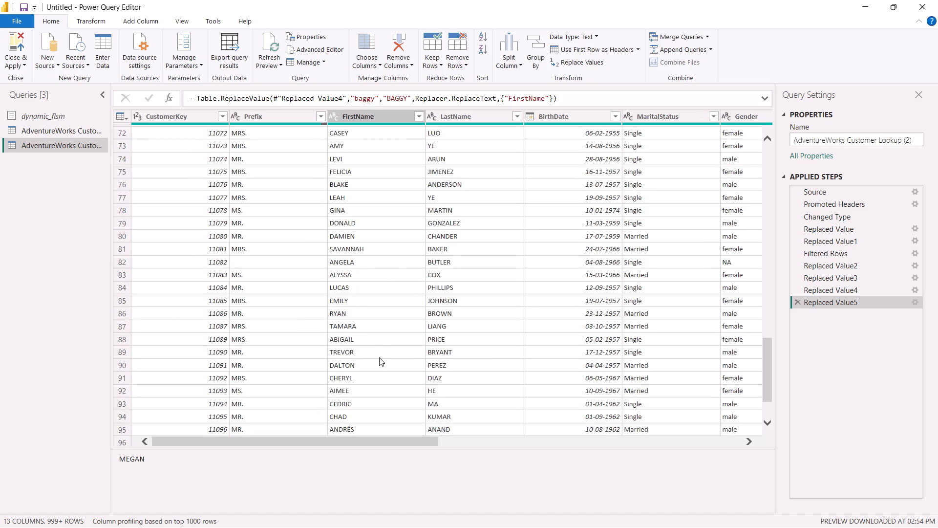
scroll(379, 357, down, 3)
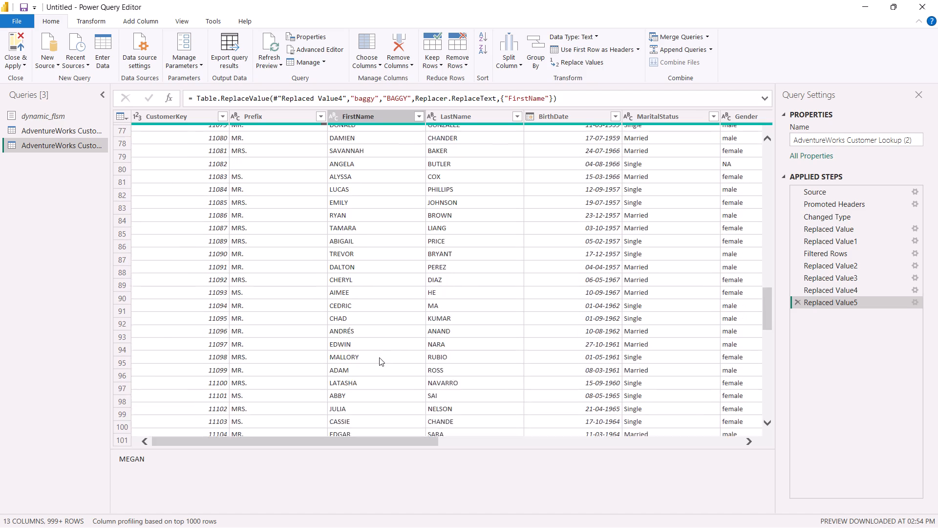
scroll(379, 357, down, 1)
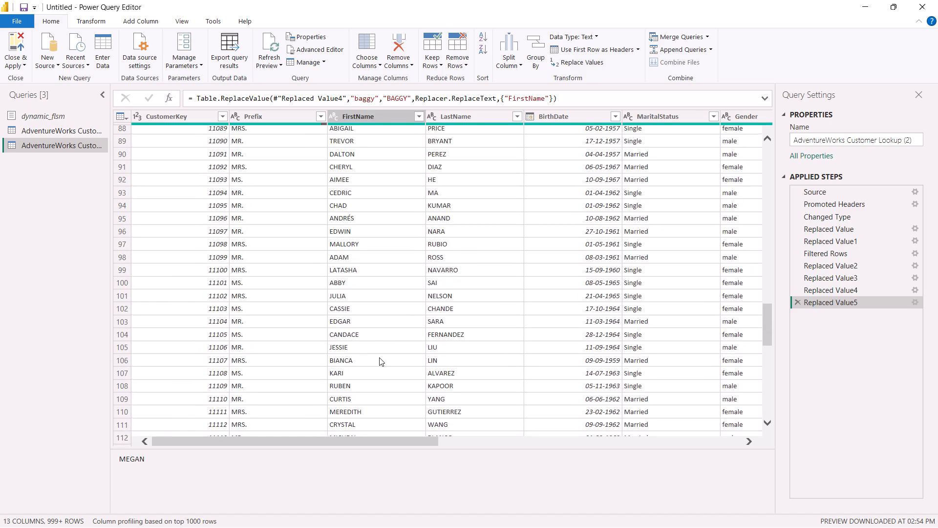
scroll(379, 357, down, 4)
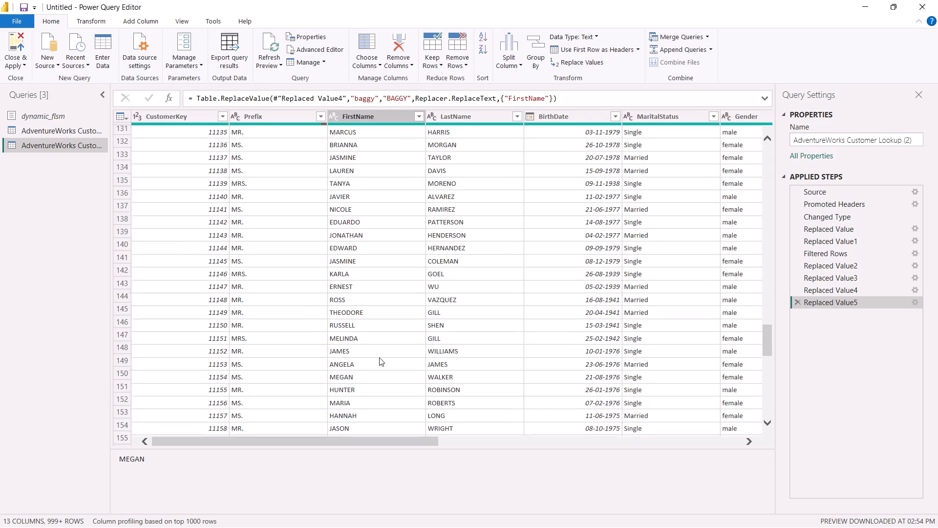
scroll(379, 357, down, 1)
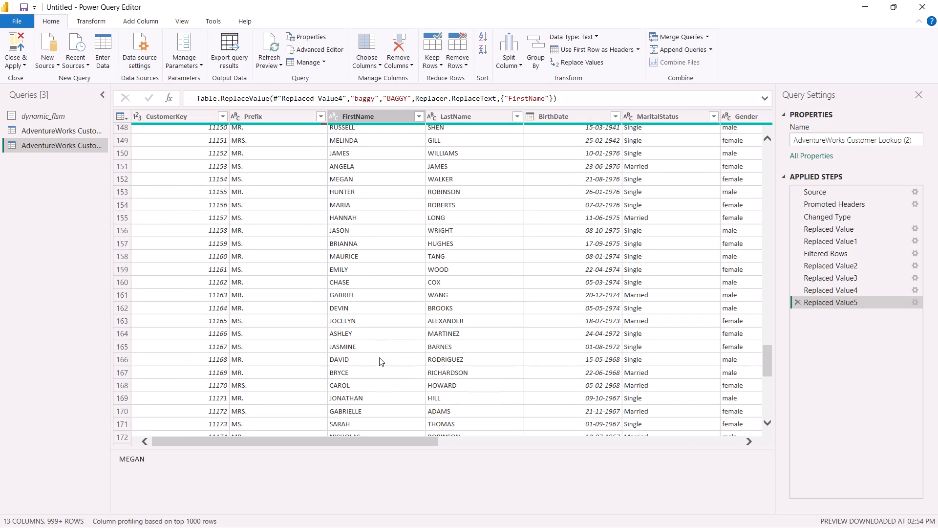
scroll(379, 357, down, 2)
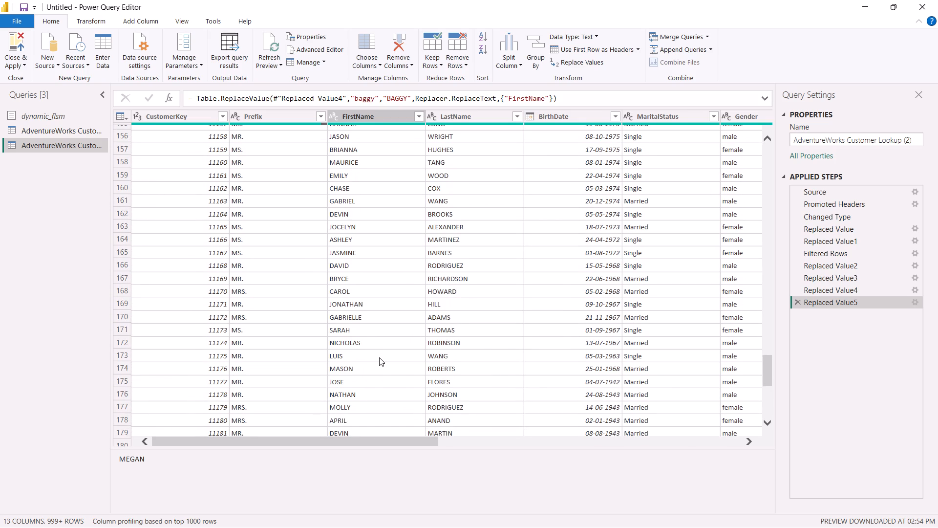
scroll(379, 357, down, 1)
click(334, 371)
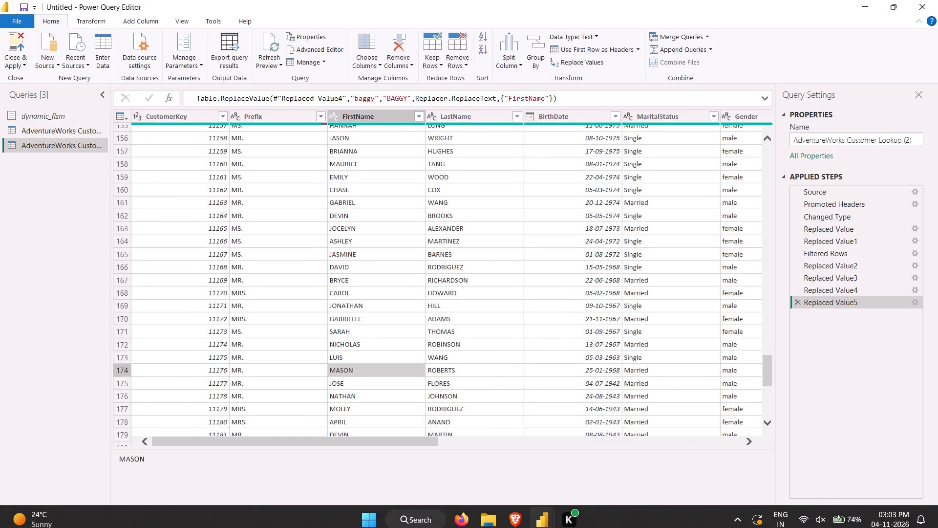
scroll(459, 374, down, 1)
scroll(402, 397, down, 1)
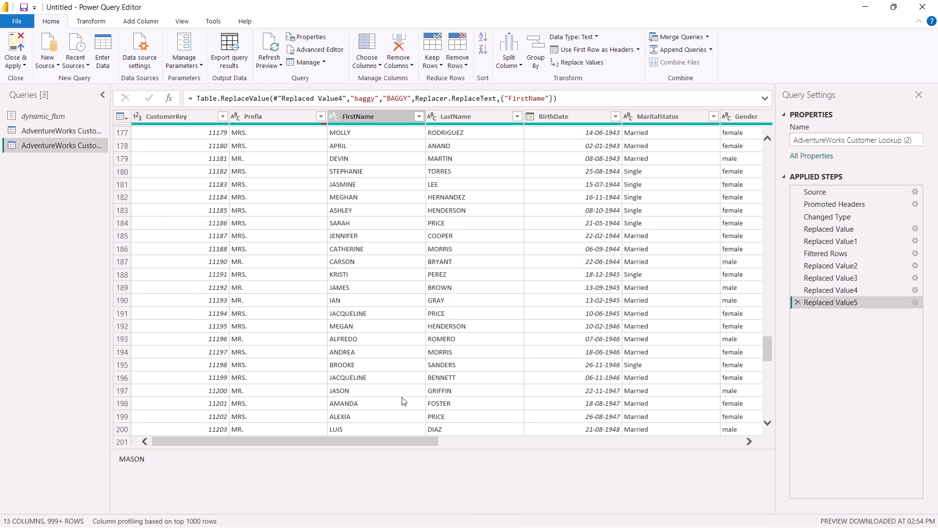
scroll(393, 375, up, 1)
scroll(393, 375, down, 4)
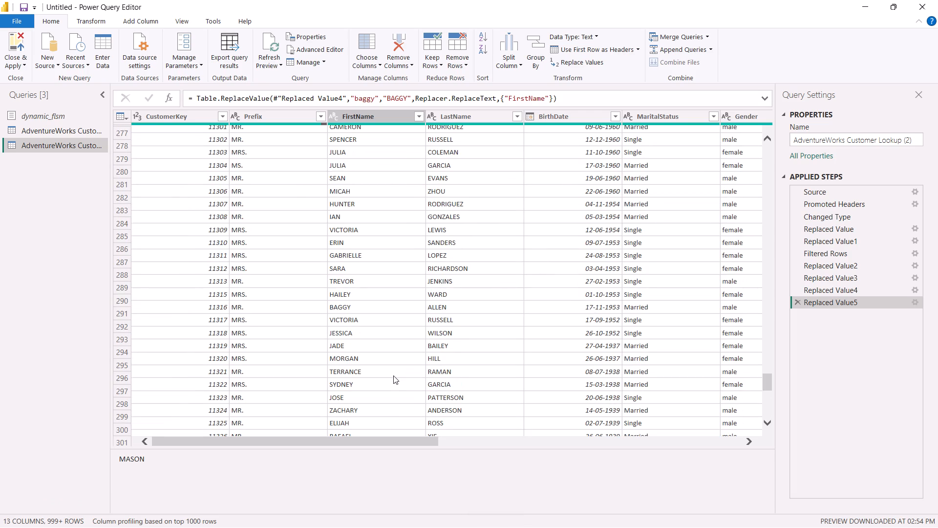
click(426, 365)
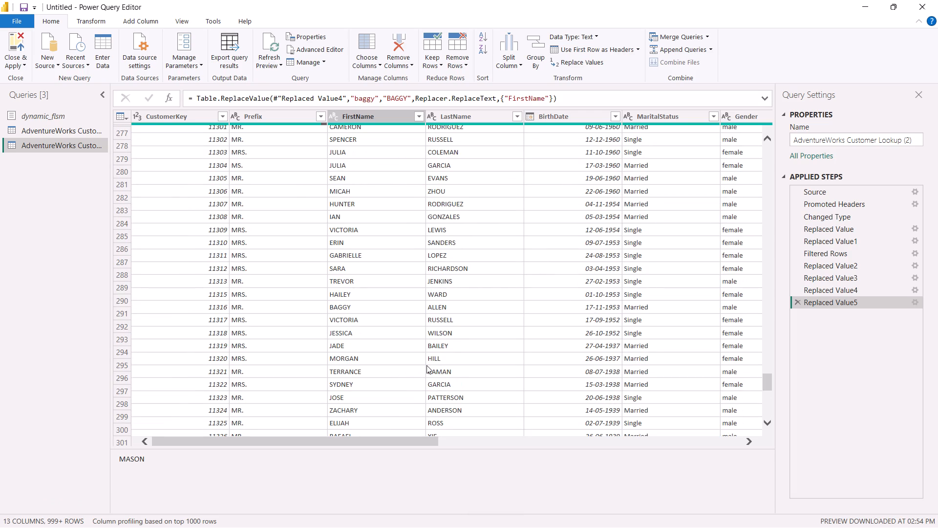